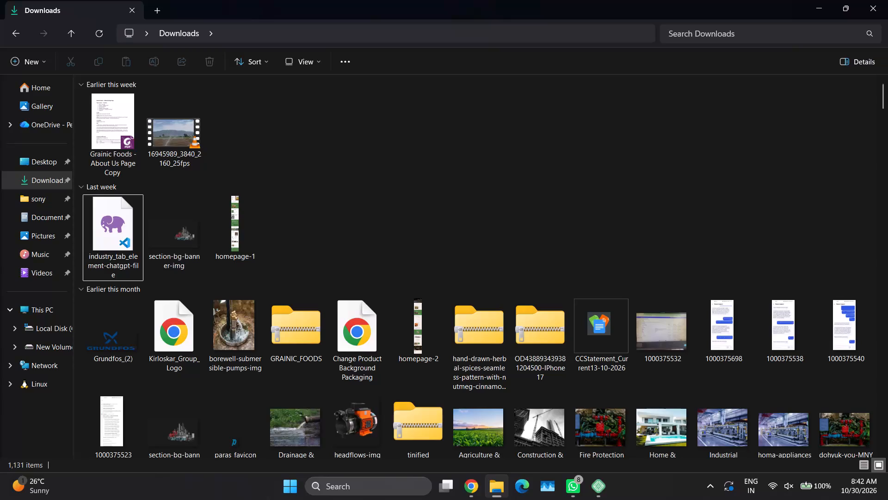
Switch to Chrome and open the Google Docs document Paras_Engineering_Homepage_Developer_Content_Replacement in a new tab.
left_click(474, 492)
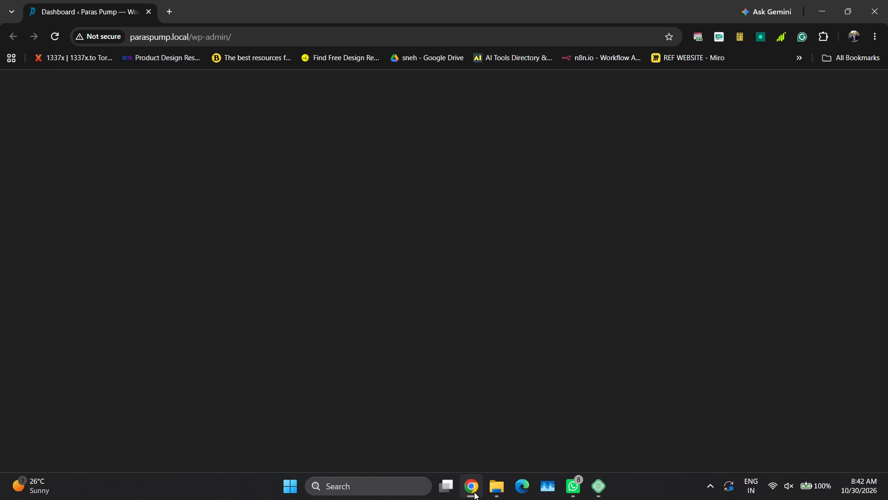
left_click(169, 10)
type("google sh")
key("e")
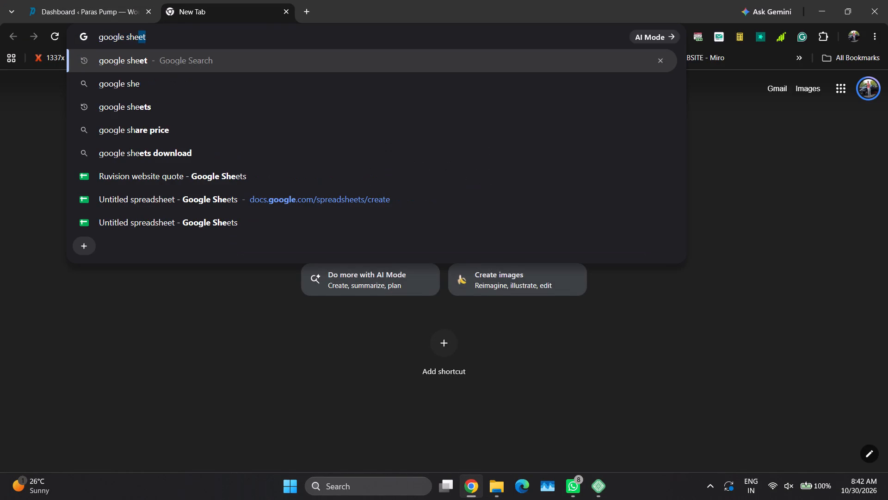
key("BackSpace")
key("BackSpace")
key("BackSpace")
key("BackSpace")
type("docs")
key("Return")
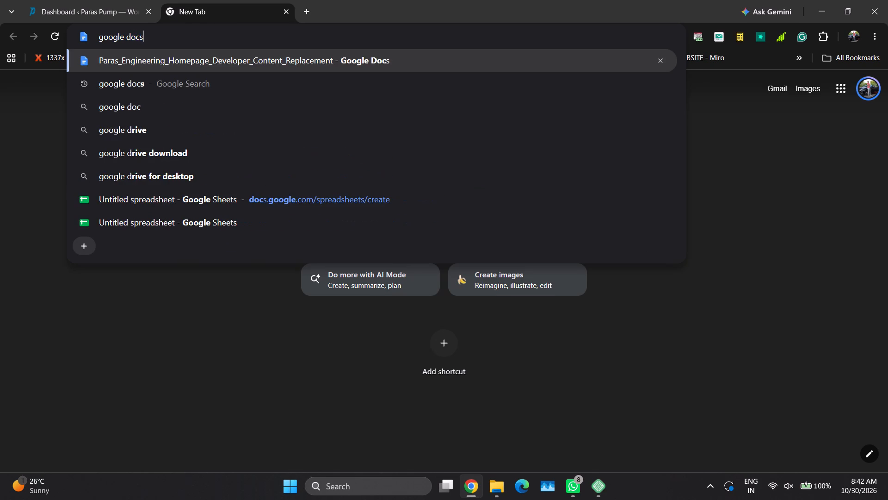
Reorder the browser tabs so the homepage content document comes before the WordPress dashboard, and return to the dashboard.
left_click(56, 0)
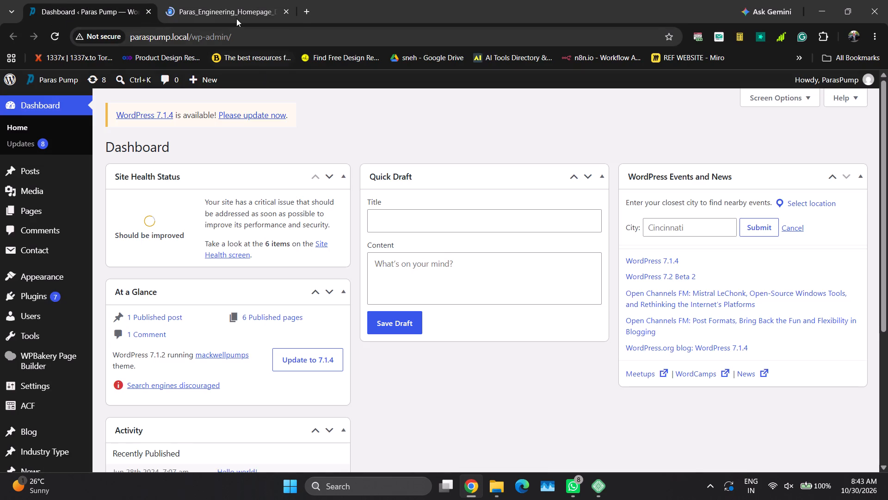
left_click_drag(234, 18, 148, 14)
left_click(228, 20)
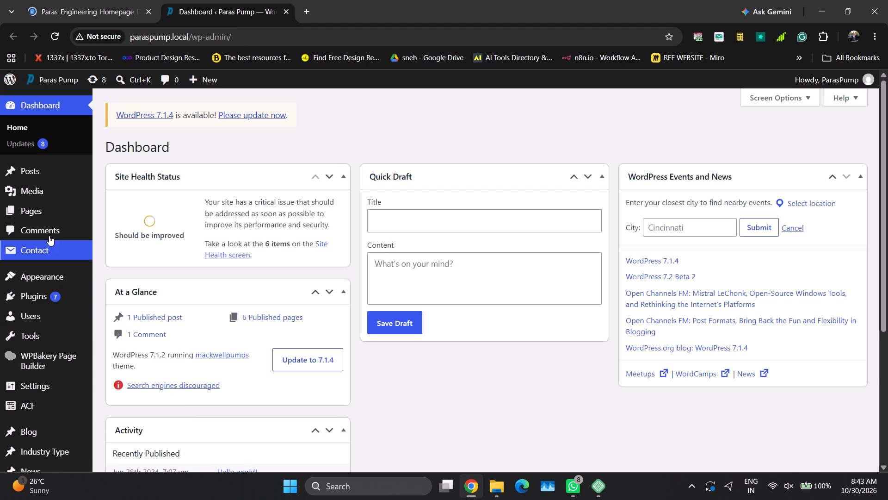
Open the list of all Pump Type entries in the Paras Pump WordPress admin.
scroll(46, 381, "up", 1)
scroll(46, 381, "down", 1)
scroll(46, 381, "up", 3)
scroll(55, 368, "down", 1)
scroll(55, 369, "up", 2)
scroll(55, 369, "down", 1)
scroll(55, 369, "up", 1)
scroll(55, 369, "down", 1)
scroll(55, 369, "up", 3)
scroll(55, 369, "down", 1)
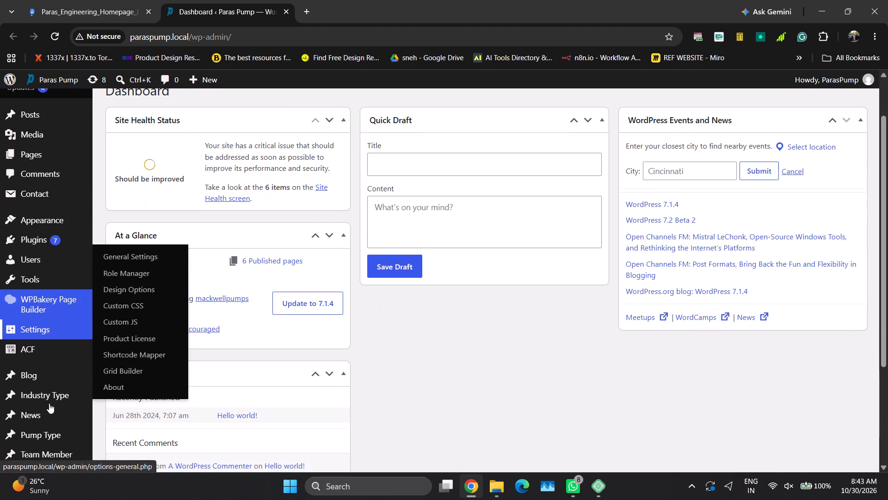
left_click(105, 386)
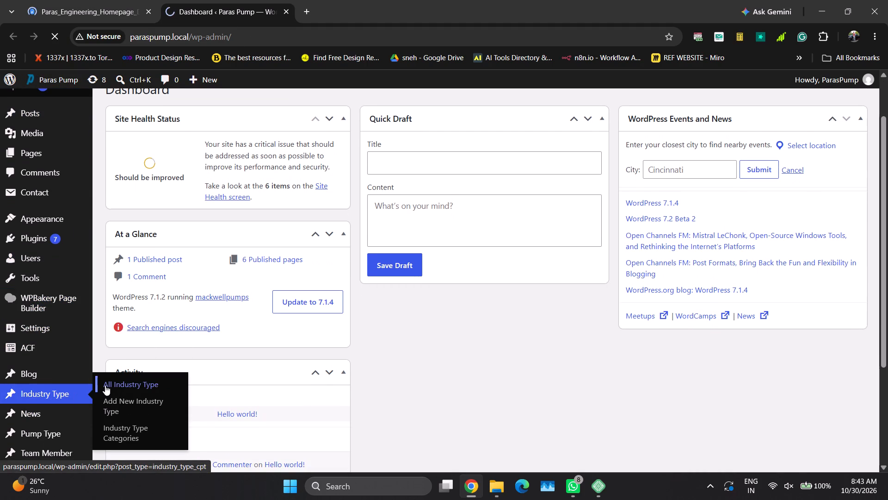
left_click(65, 443)
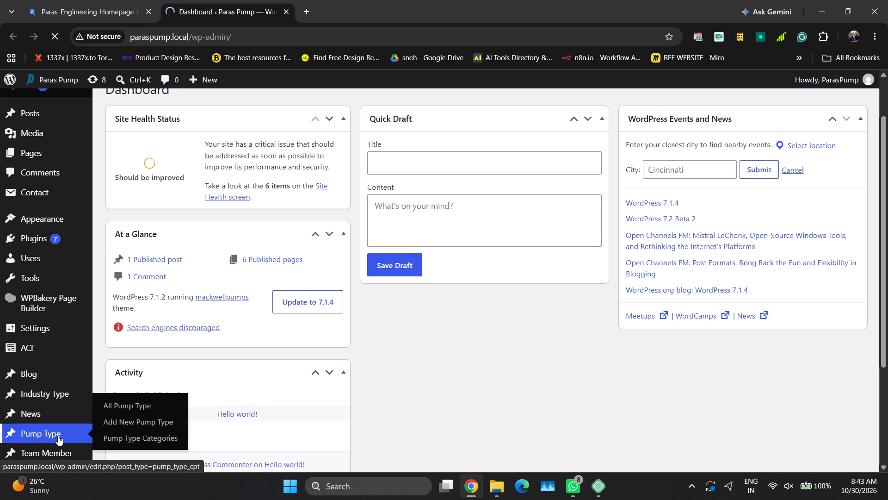
left_click(58, 436)
Return to the Paras_Engineering_Homepage_Developer_Content_Replacement document while the WordPress admin page loads.
left_click(84, 0)
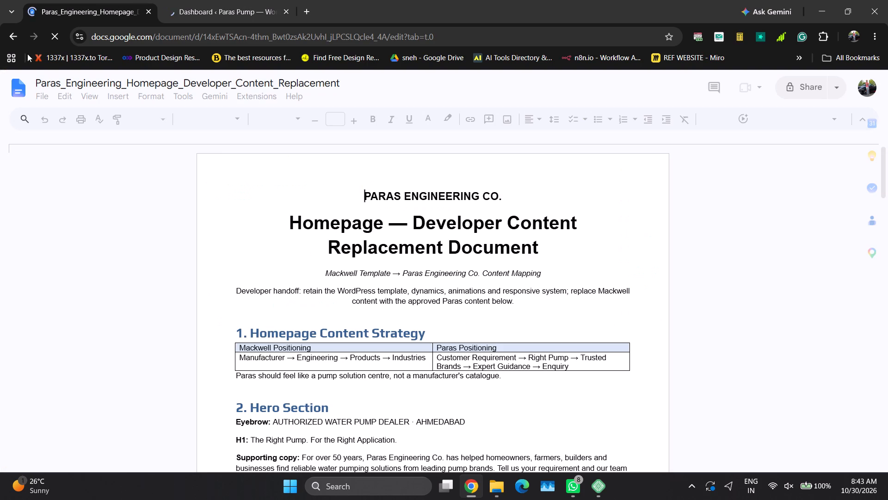
left_click(36, 98)
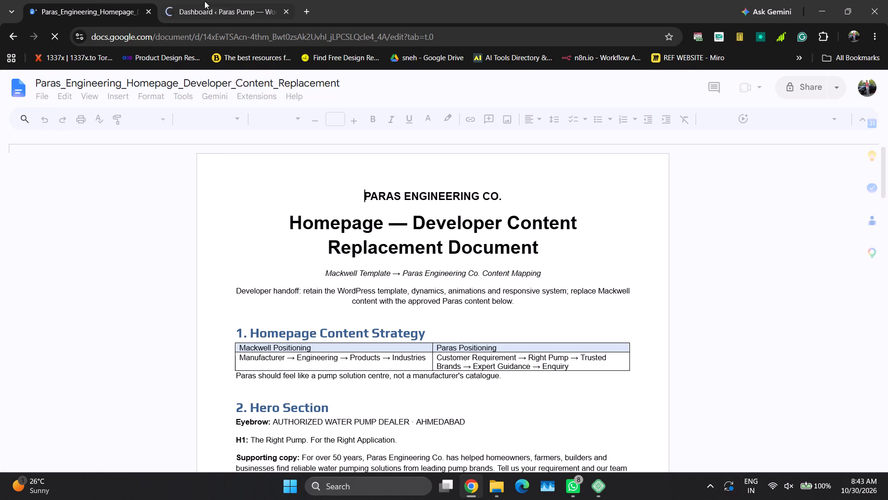
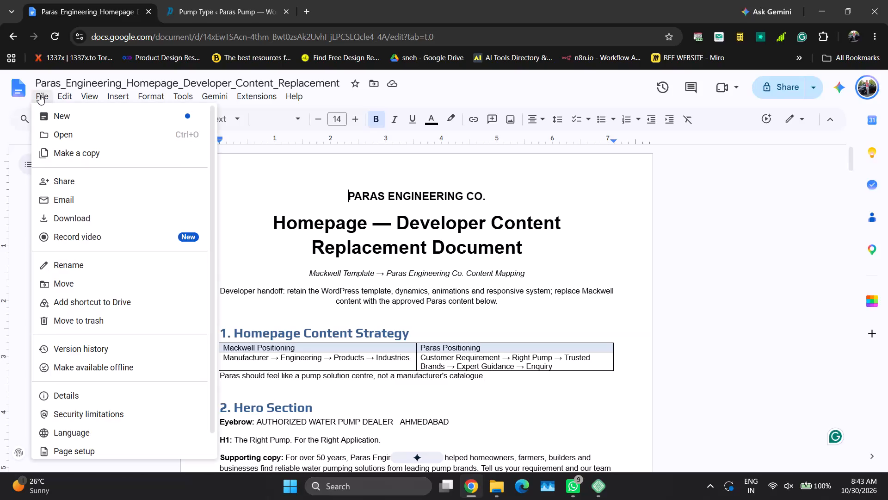
Open the Paras_Product_Pages_Developer_Ready_Final document from the recent Drive files.
left_click(65, 130)
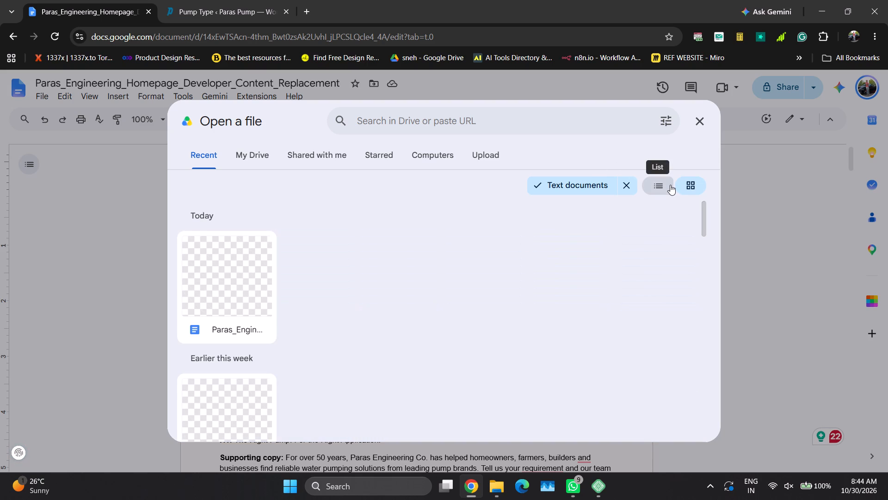
scroll(316, 311, "down", 1)
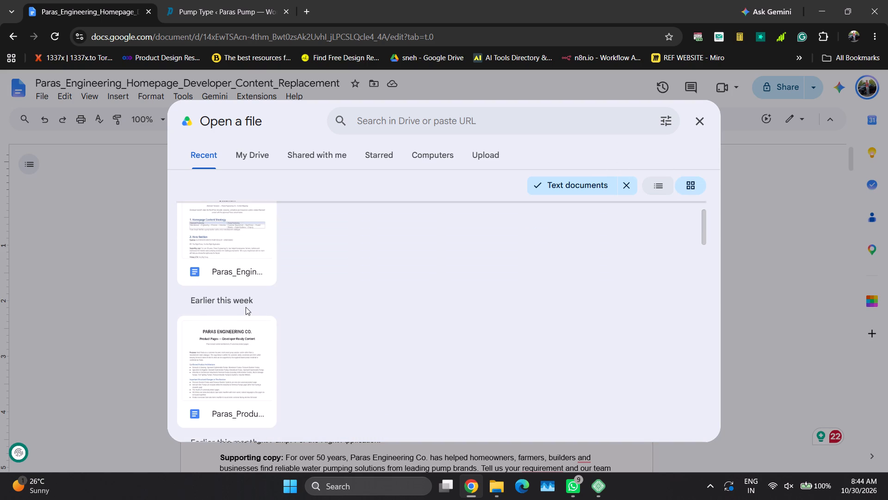
double_click(230, 381)
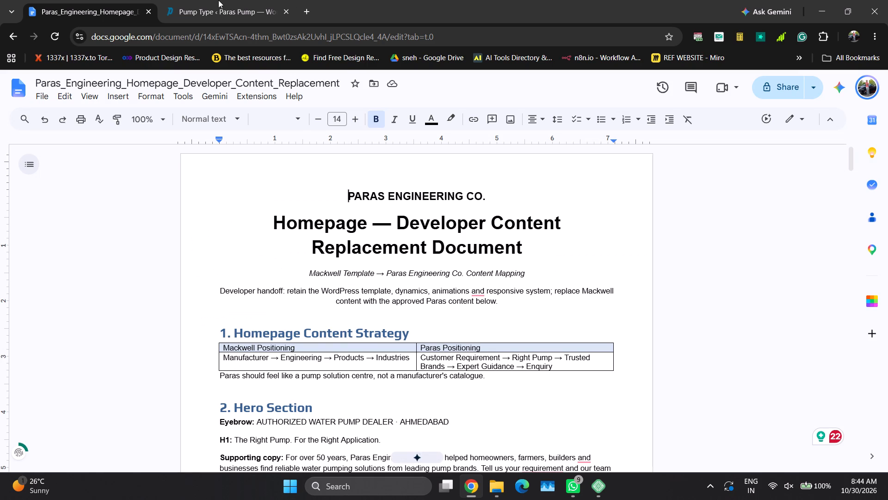
Start adding a new Pump Type entry in the Paras Pump WordPress admin.
left_click(218, 0)
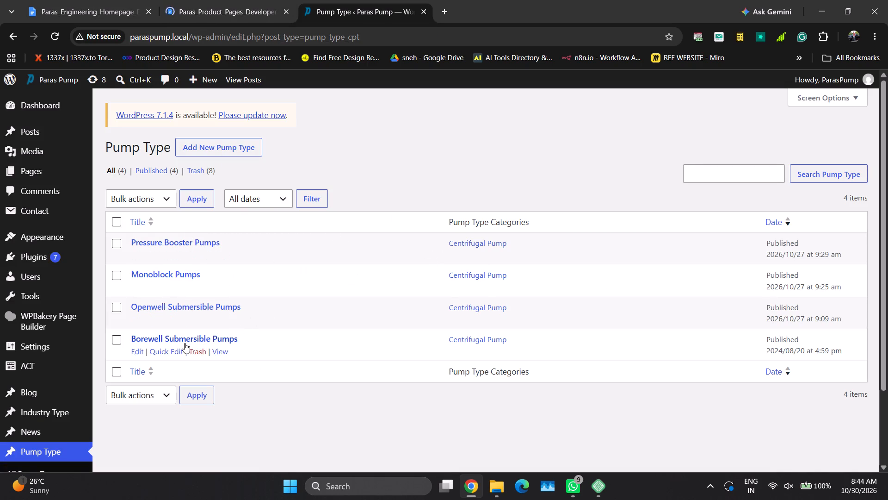
left_click(197, 149)
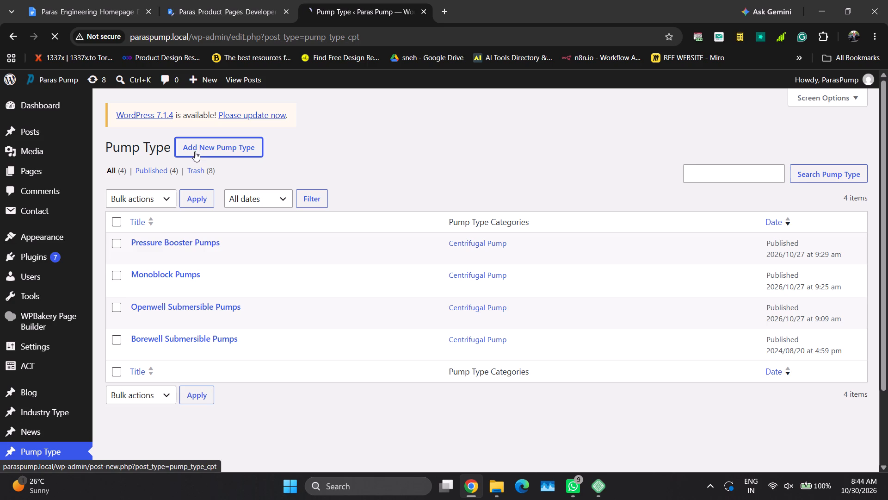
Return to the product pages document and close the homepage content replacement document.
left_click(176, 0)
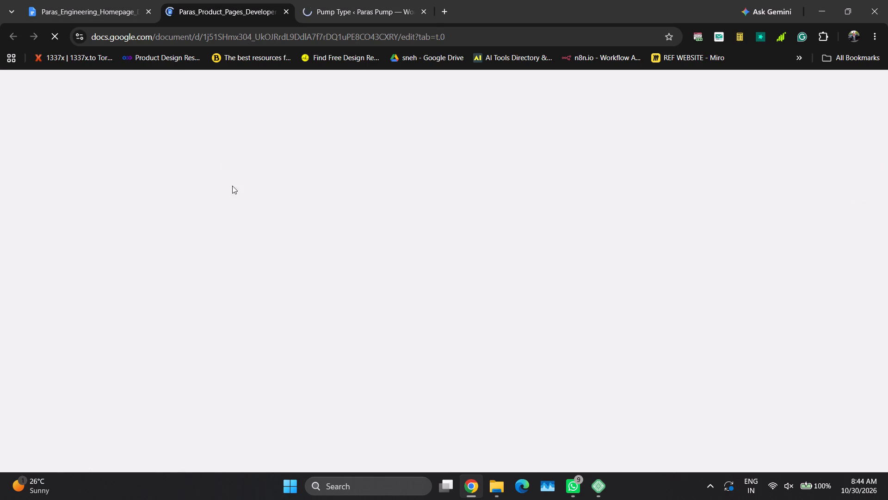
left_click(146, 11)
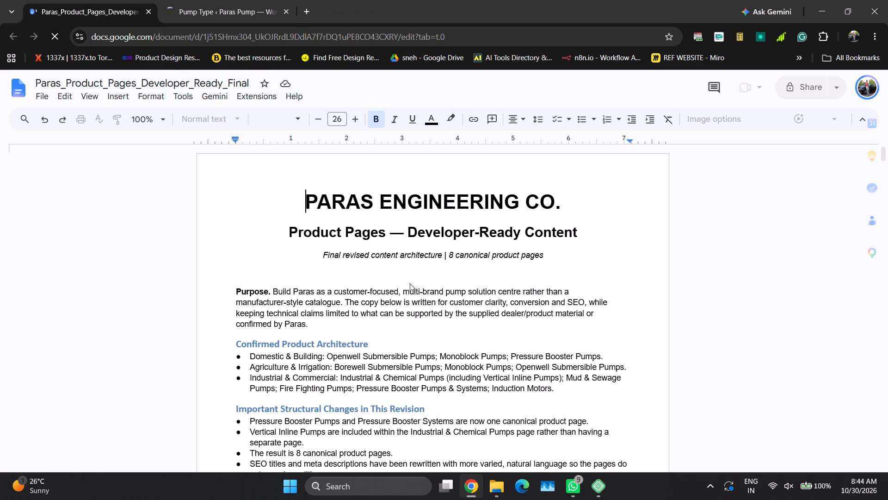
Read through the product pages document up to the Mud & Sewage Pumps section and check whether the new Pump Type form has loaded.
scroll(409, 278, "down", 12)
scroll(408, 275, "down", 9)
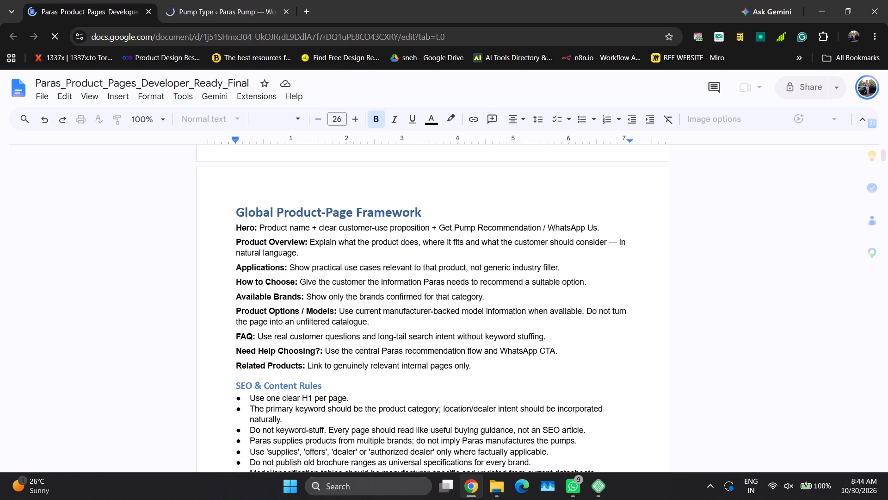
scroll(405, 279, "down", 4)
scroll(335, 260, "down", 2)
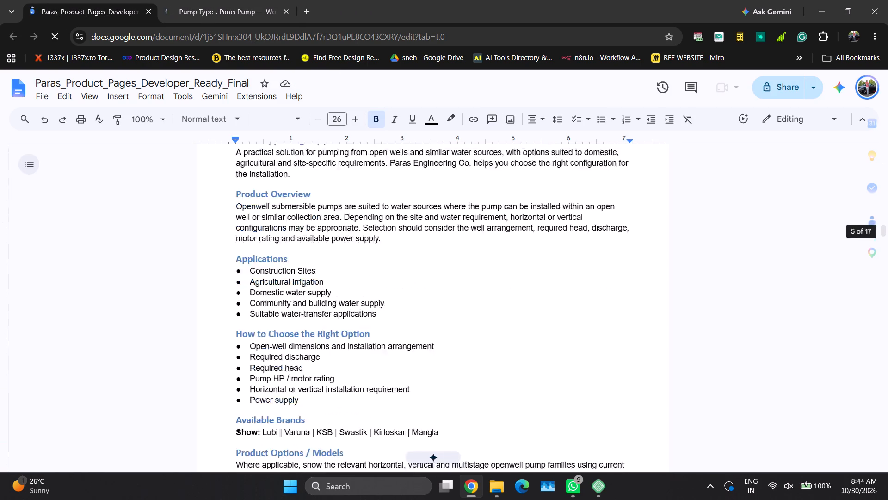
scroll(335, 260, "down", 4)
scroll(386, 265, "down", 16)
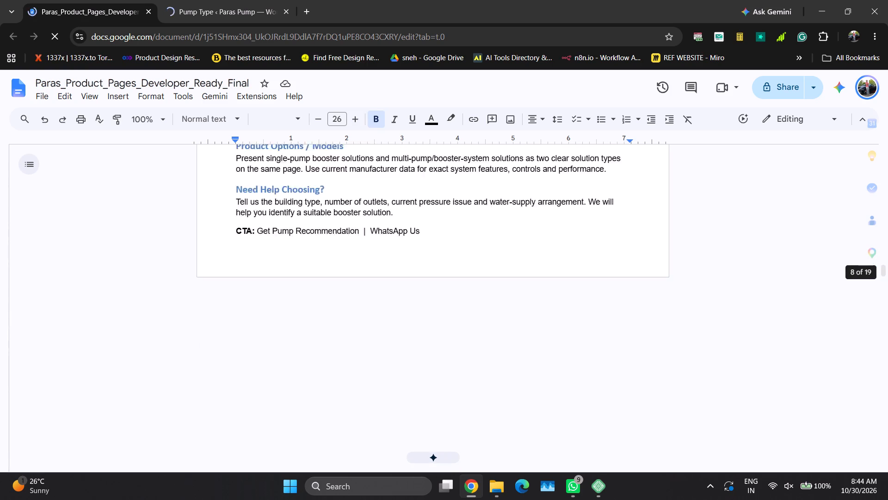
scroll(383, 253, "down", 5)
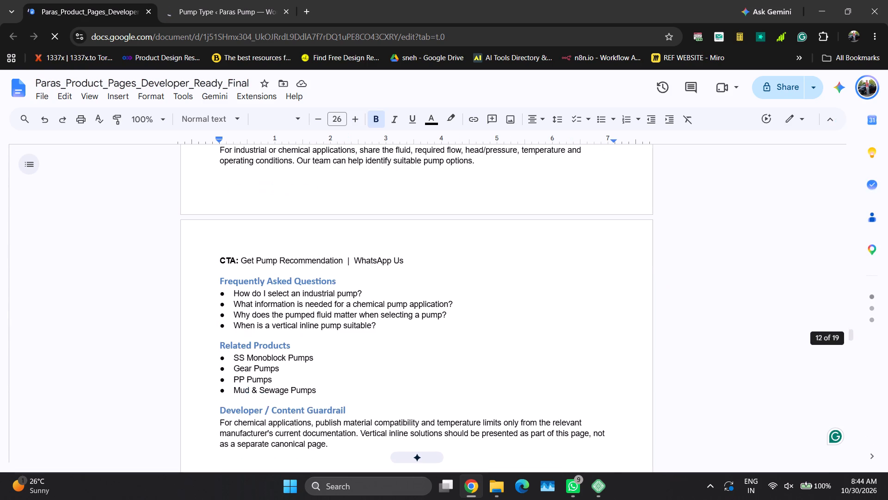
scroll(383, 251, "down", 1)
scroll(440, 278, "down", 1)
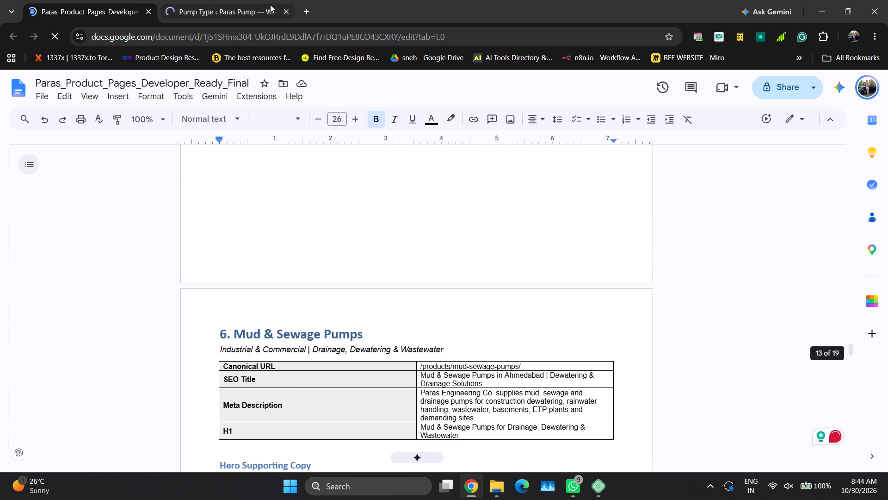
left_click(261, 6)
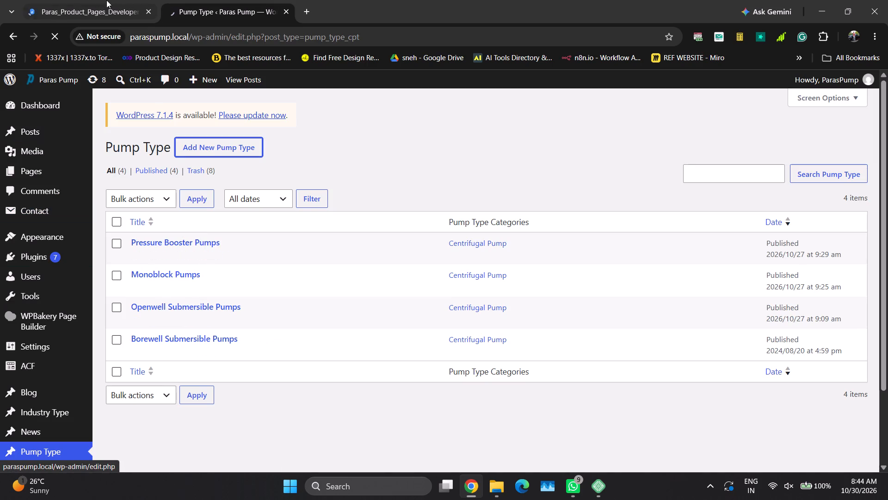
Review the product pages document back to Pressure Booster Pumps & Systems to locate the first section missing from the Pump Type list.
left_click(85, 1)
scroll(357, 337, "up", 7)
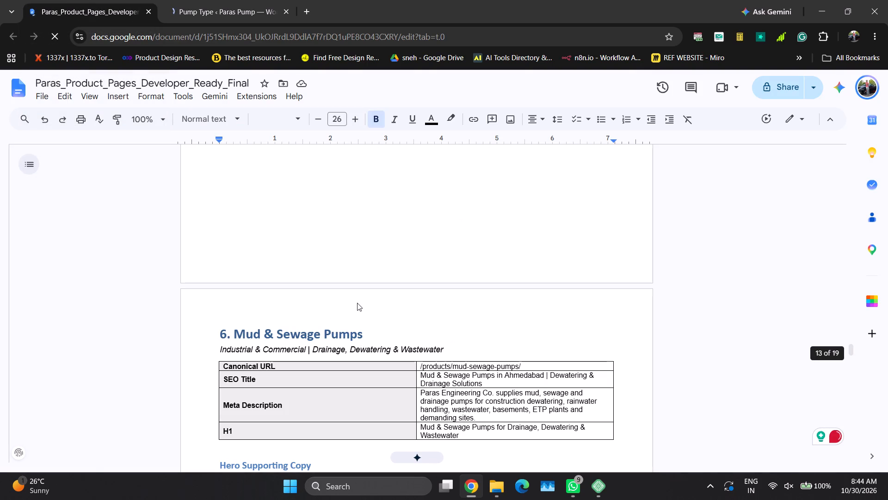
scroll(357, 303, "up", 7)
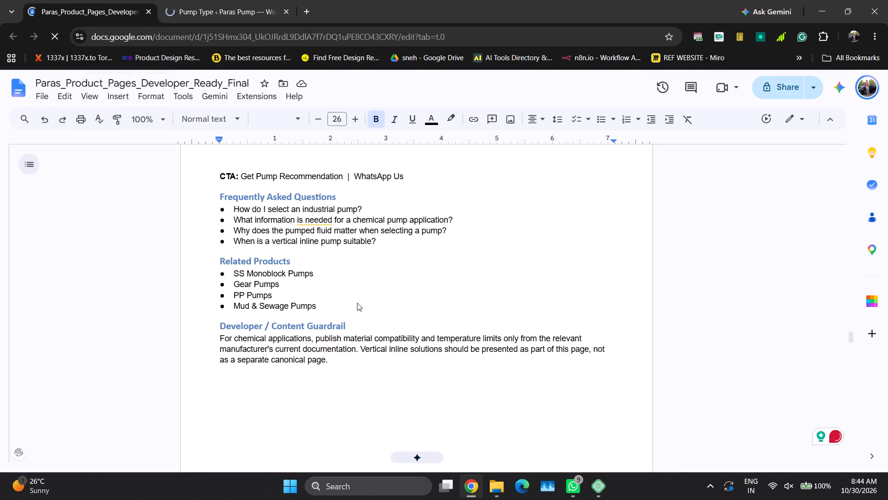
scroll(357, 303, "up", 5)
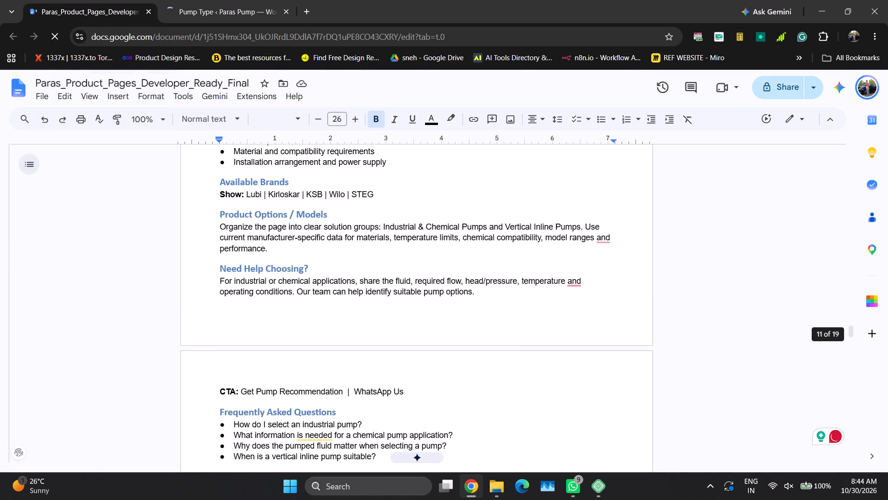
scroll(357, 302, "up", 7)
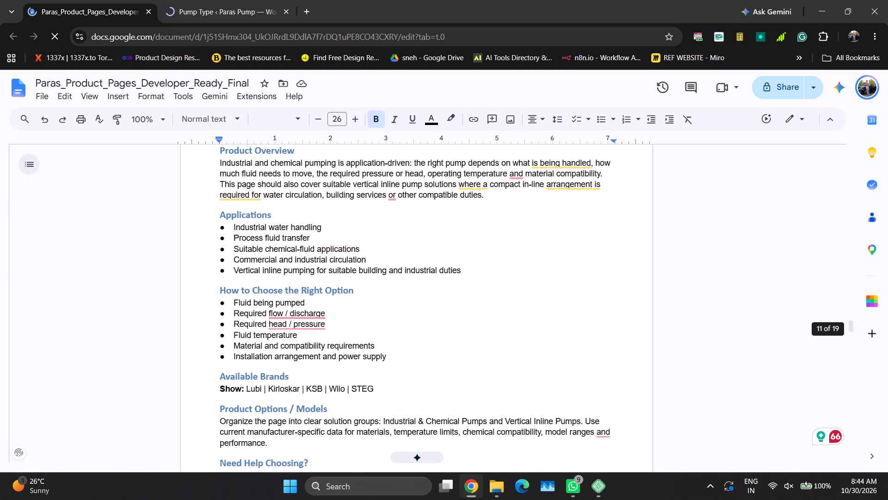
scroll(357, 302, "up", 13)
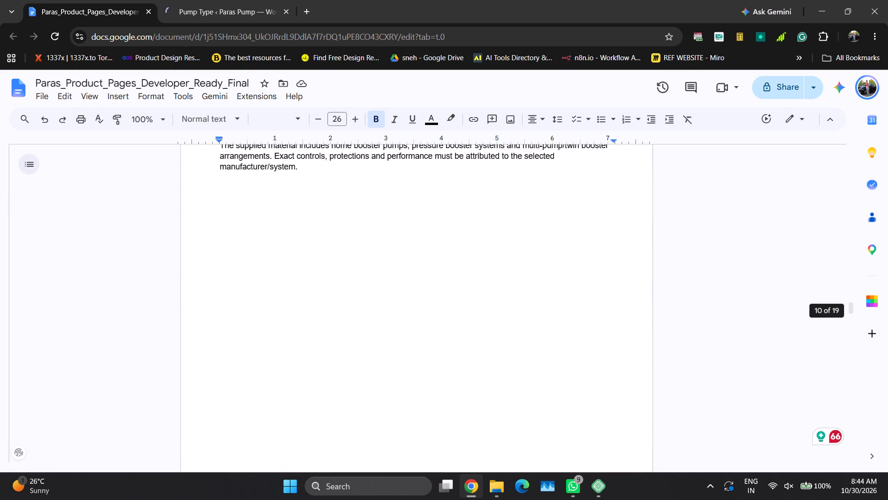
scroll(357, 302, "down", 1)
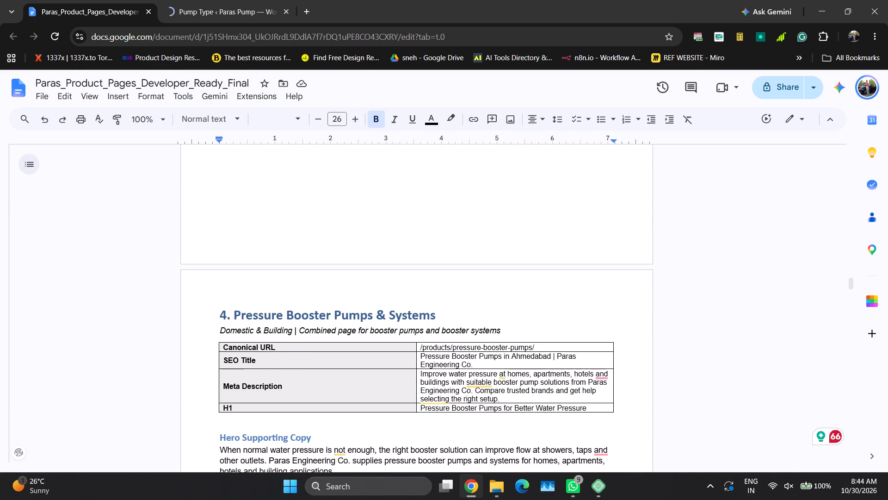
scroll(357, 302, "down", 1)
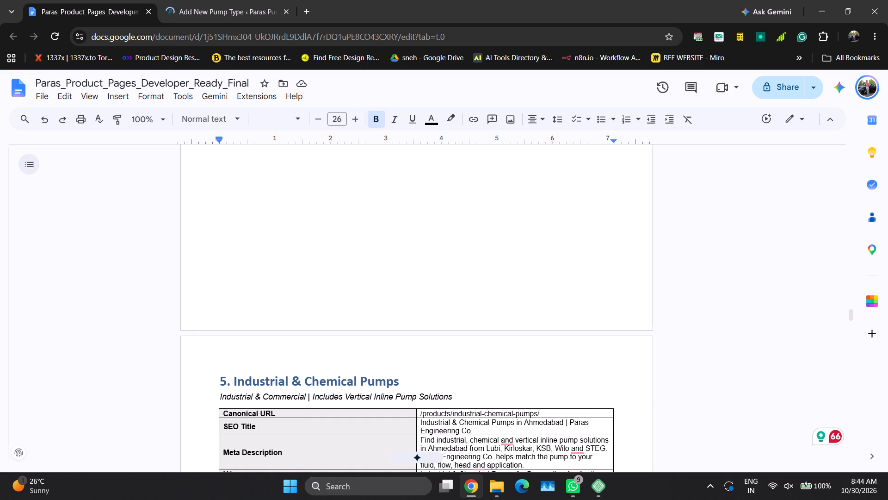
Copy the section 5 heading text "Industrial & Chemical Pumps" from the document into the new Pump Type's title.
left_click_drag(234, 377, 409, 366)
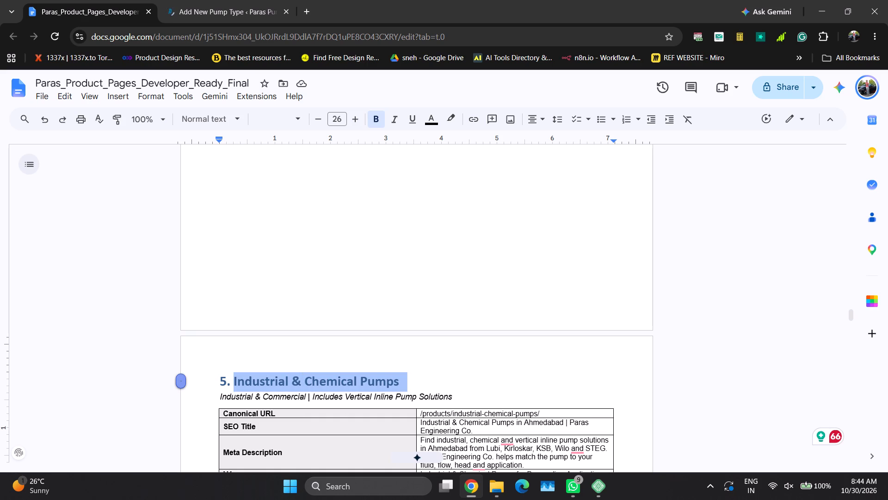
left_click_drag(409, 366, 403, 362)
key("ctrl+c")
key("ctrl+c")
key("ctrl+c")
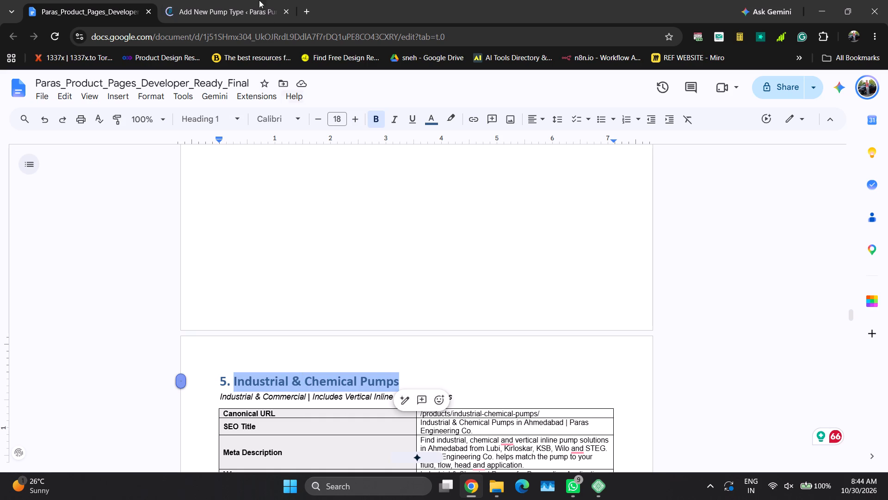
left_click(239, 2)
key("ctrl+v")
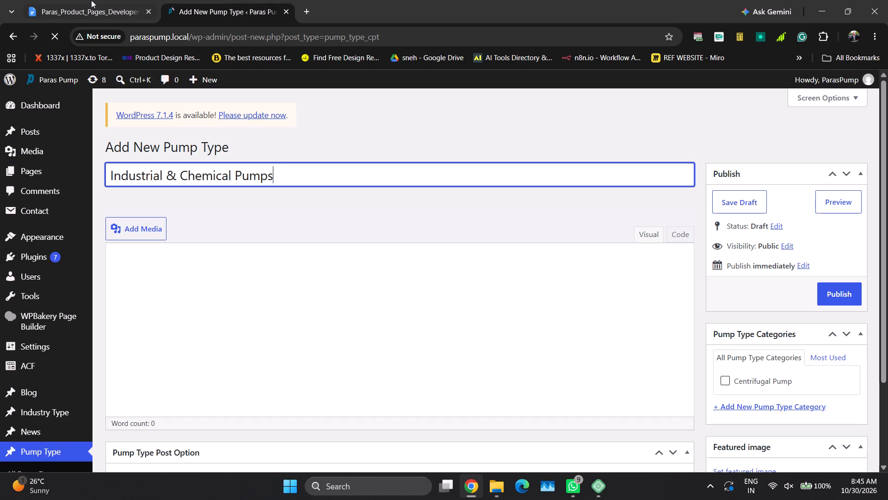
Set the new entry's Featured Image Alt Tag to "Industrial & Chemical Pumps".
left_click(90, 0)
left_click(184, 0)
scroll(579, 274, "down", 3)
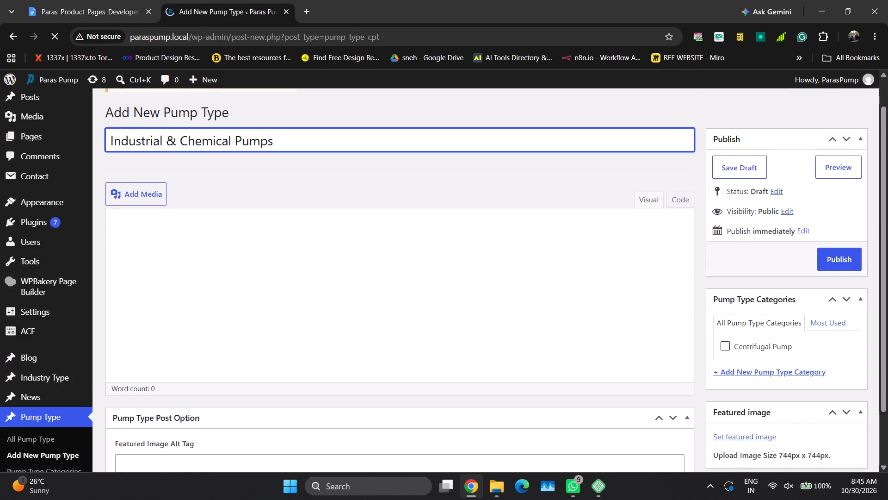
scroll(569, 288, "down", 4)
scroll(356, 353, "down", 7)
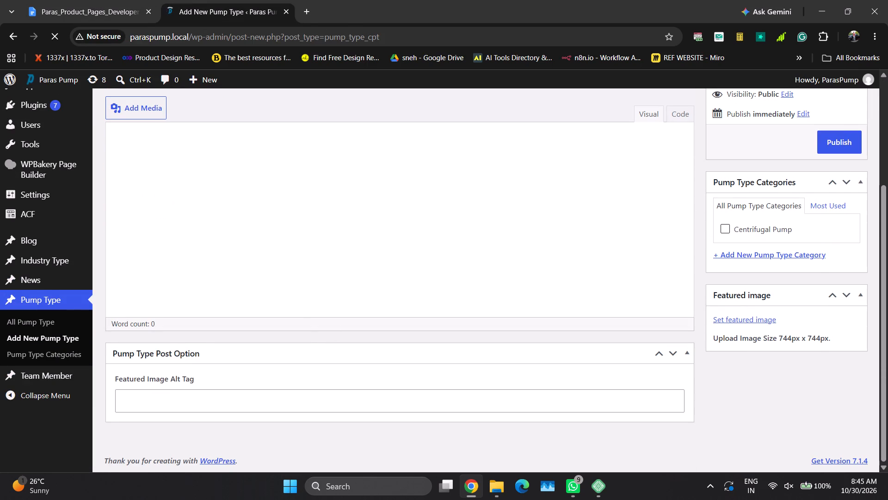
left_click(224, 394)
key("ctrl+v")
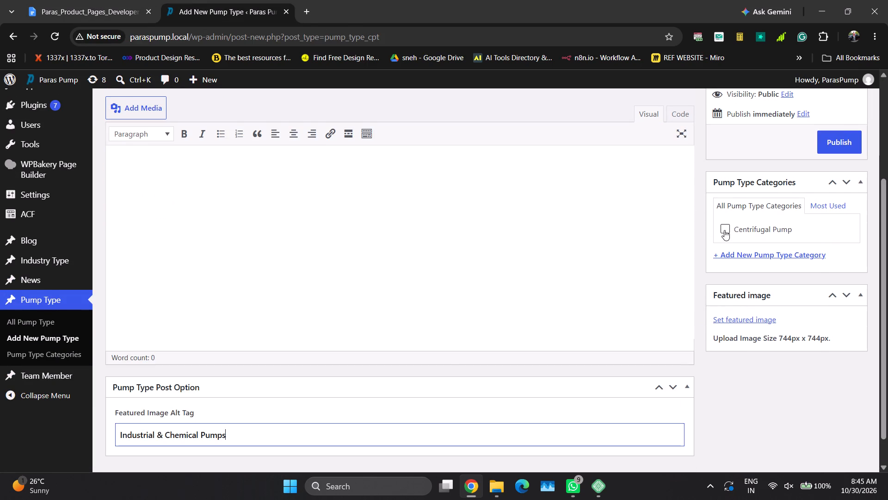
Assign the new pump type to the Centrifugal Pump category.
left_click(724, 230)
left_click(739, 395)
Open the featured image selection for the new entry, and read the Industrial & Chemical Pumps section in the document while it loads.
left_click(734, 314)
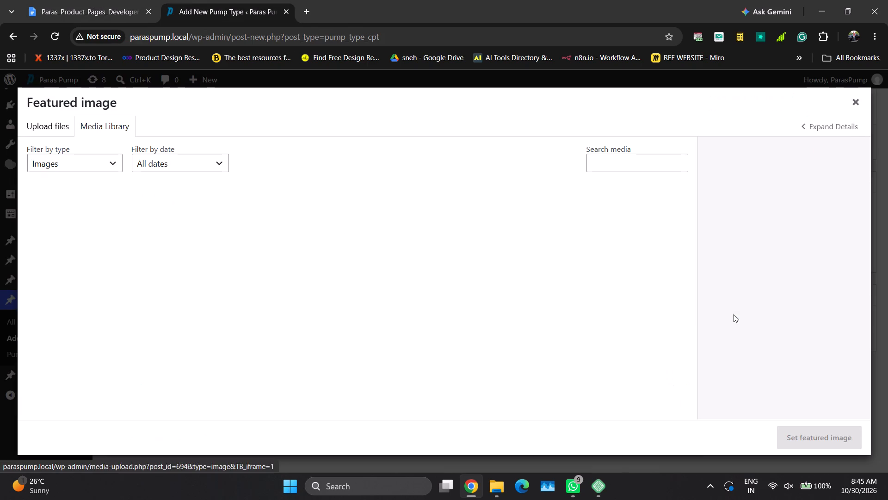
left_click(127, 11)
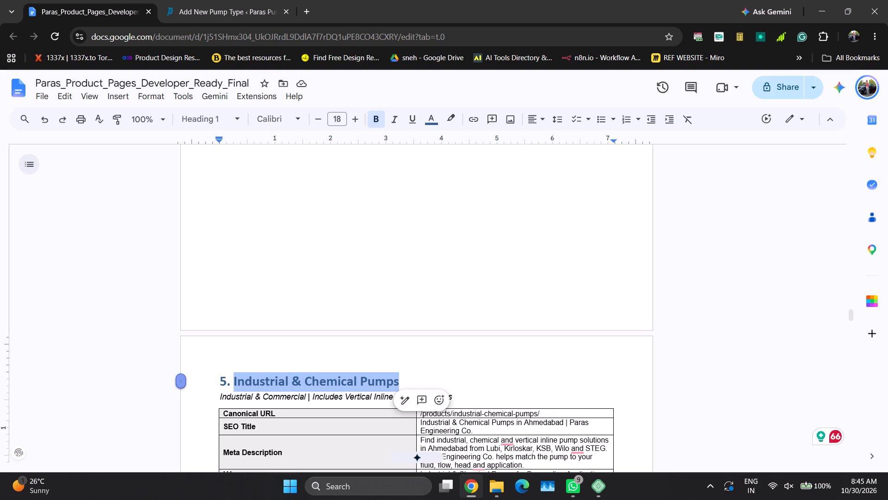
scroll(306, 271, "down", 2)
left_click(215, 322)
scroll(246, 306, "down", 1)
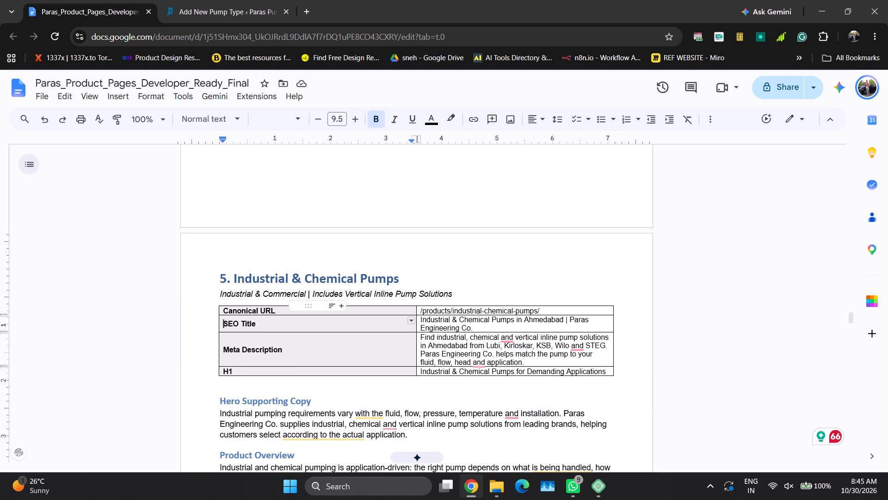
scroll(247, 308, "down", 1)
left_click(340, 347)
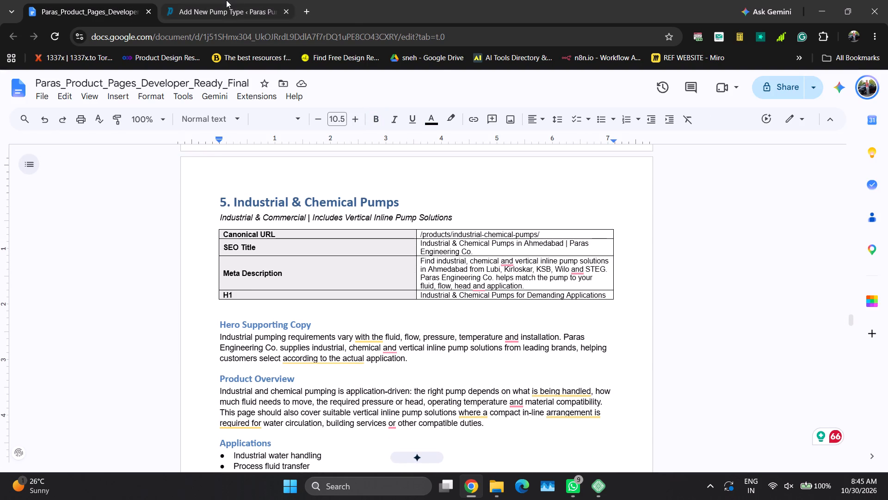
Find the black pump image industrial.png in the site's media library and set it as the new pump type's featured image.
left_click(226, 0)
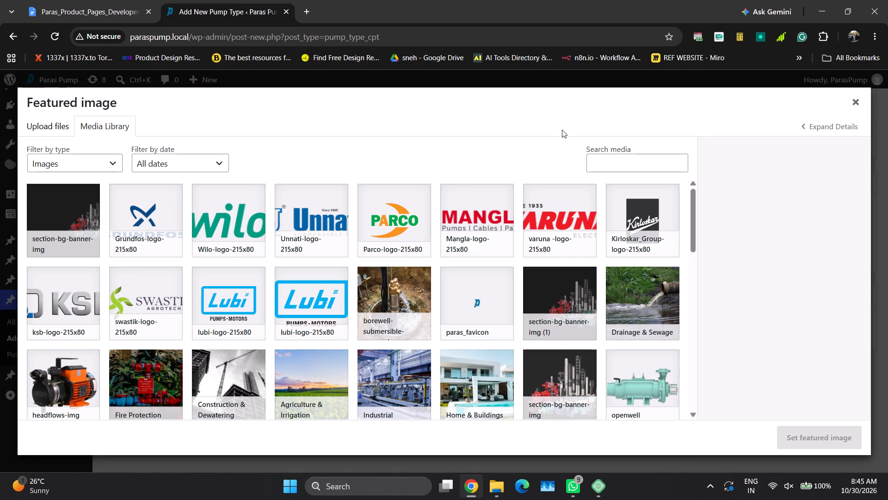
scroll(555, 302, "down", 3)
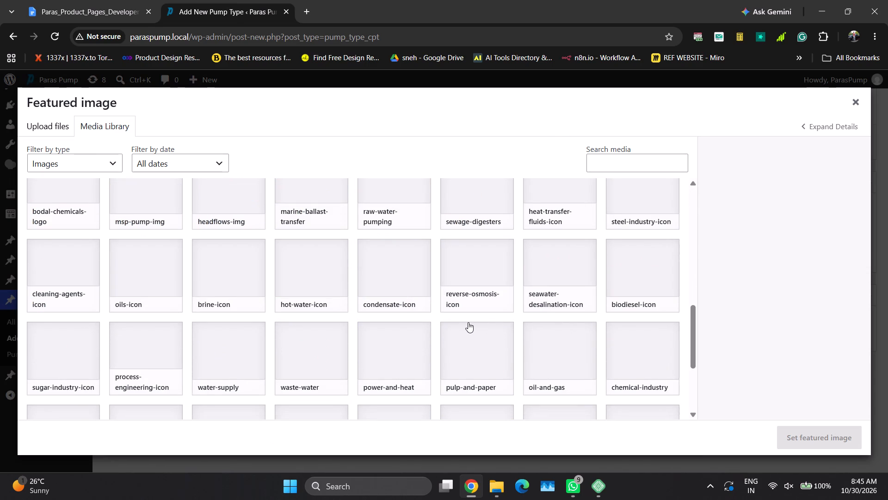
scroll(468, 322, "up", 1)
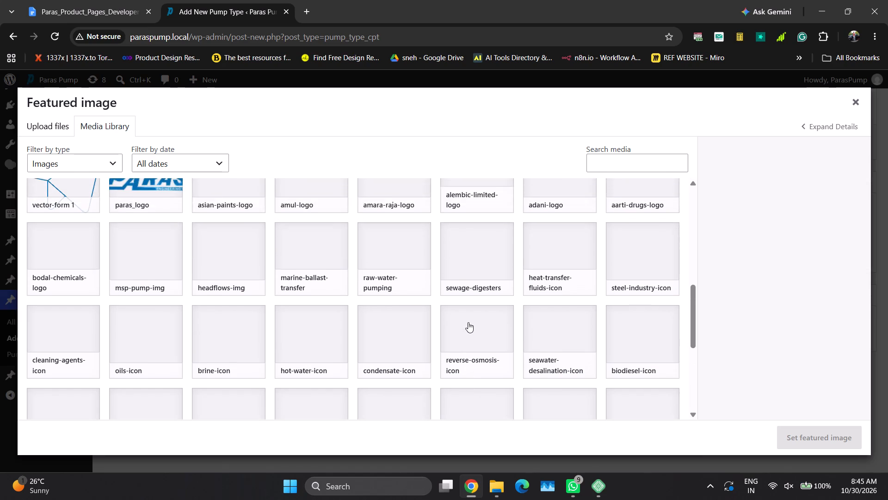
scroll(468, 322, "up", 2)
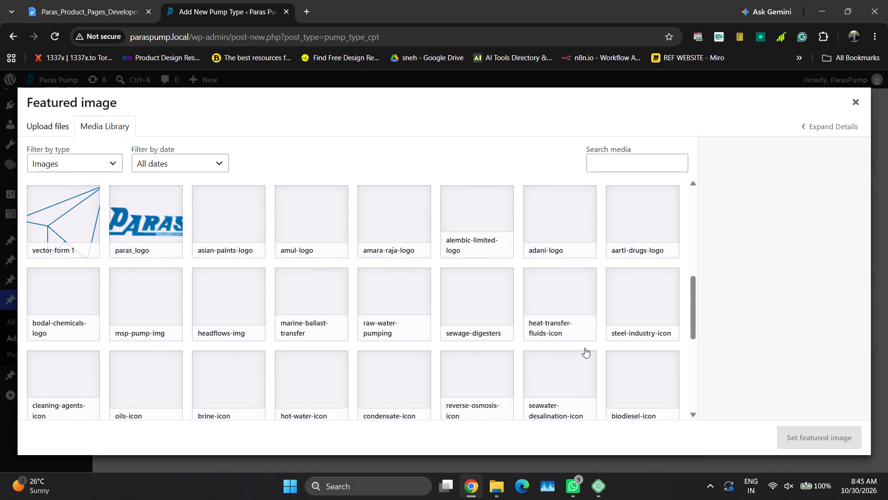
scroll(585, 348, "down", 2)
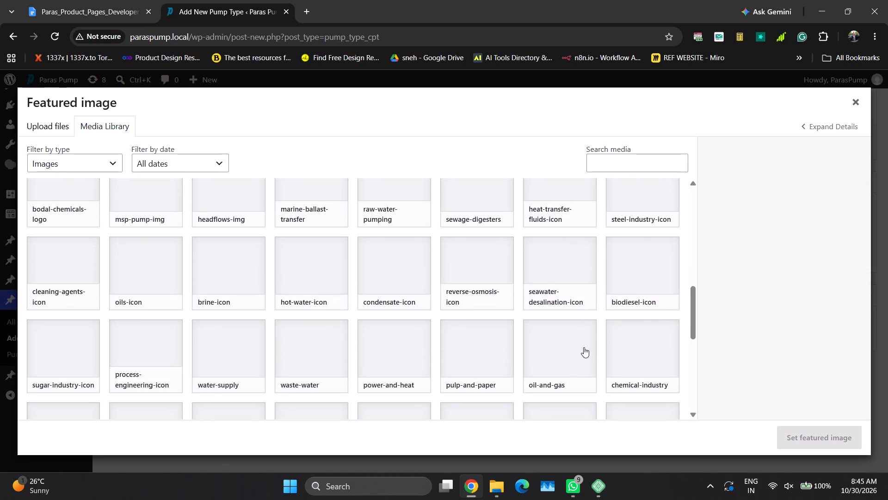
scroll(584, 347, "down", 4)
scroll(583, 346, "up", 1)
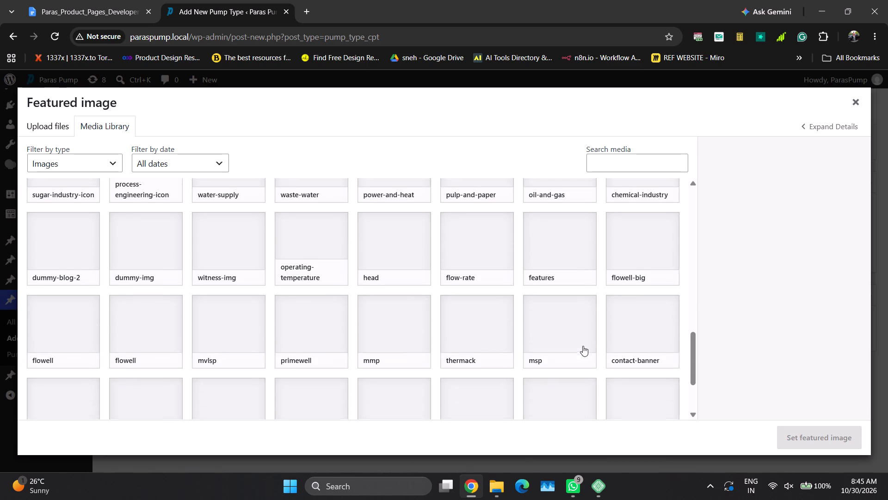
scroll(583, 346, "up", 1)
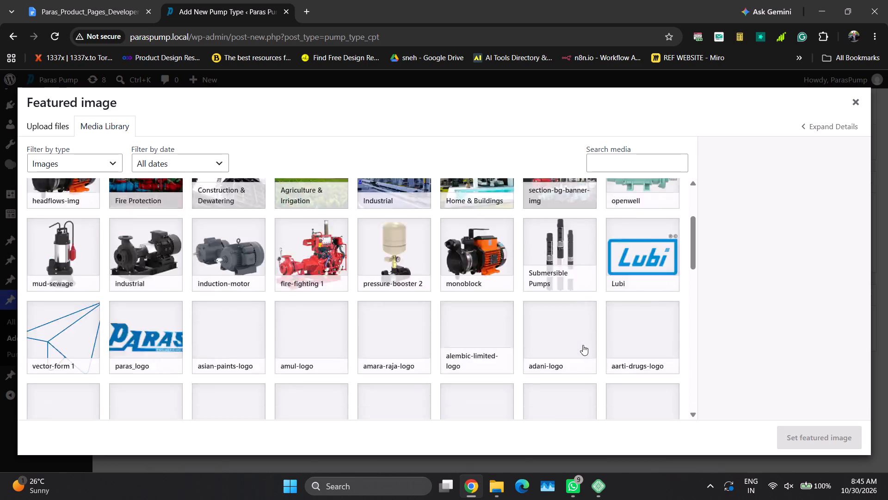
scroll(583, 345, "down", 3)
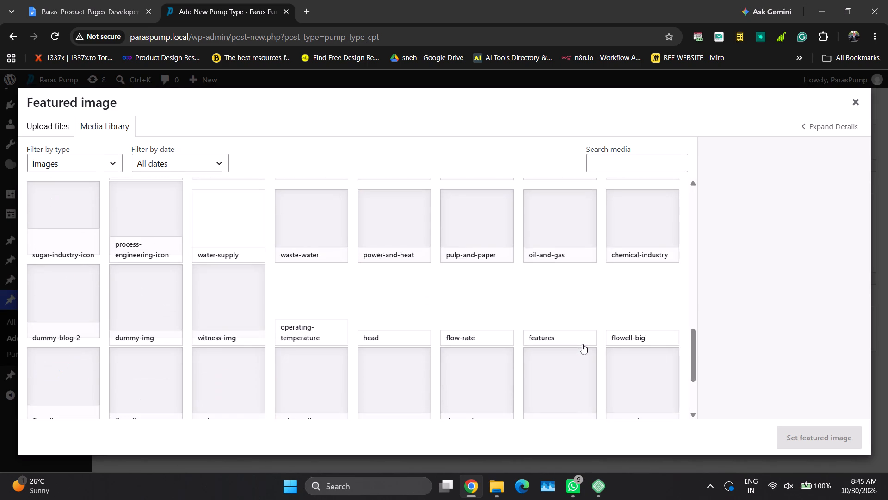
scroll(582, 344, "up", 10)
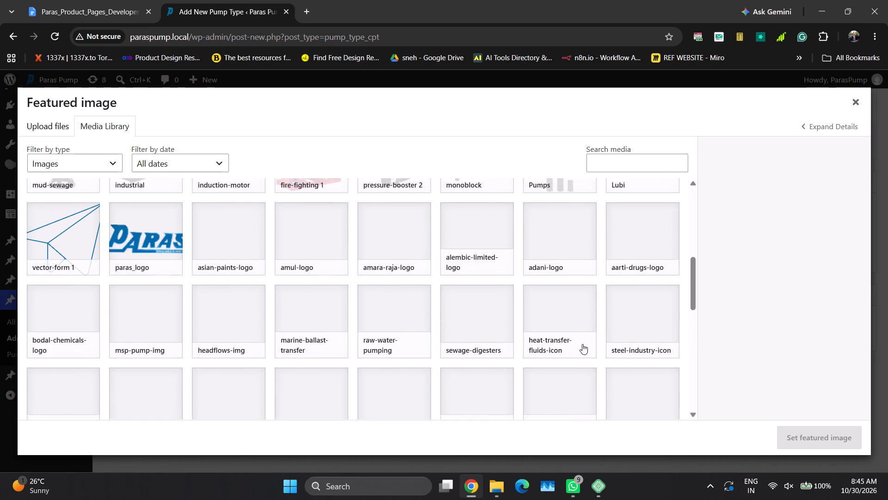
scroll(582, 344, "up", 1)
left_click(127, 327)
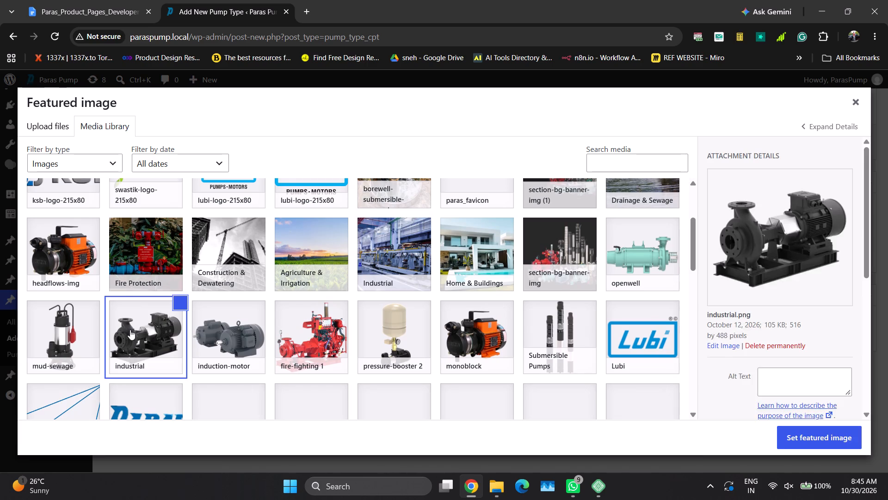
left_click(799, 436)
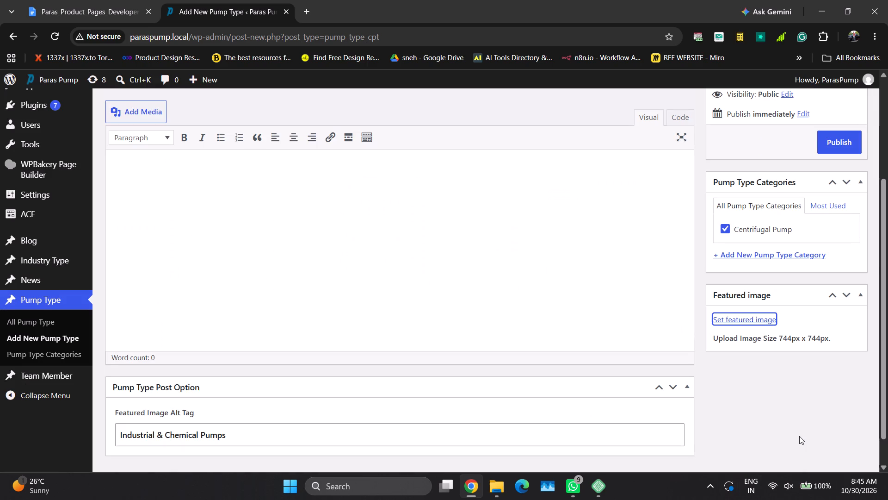
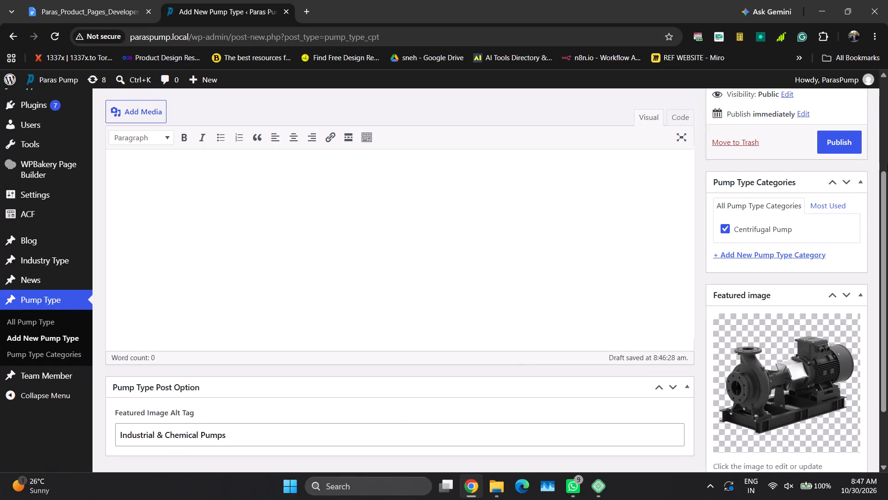
Publish the new Industrial & Chemical Pumps pump type entry.
left_click(860, 145)
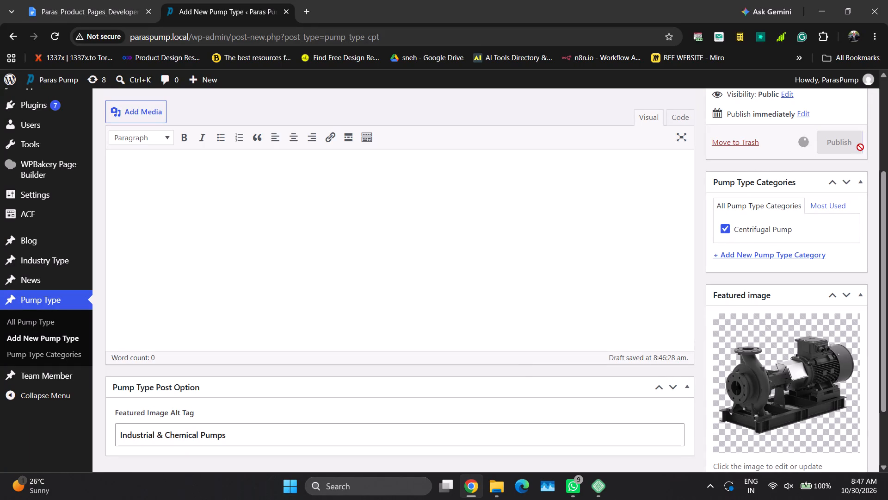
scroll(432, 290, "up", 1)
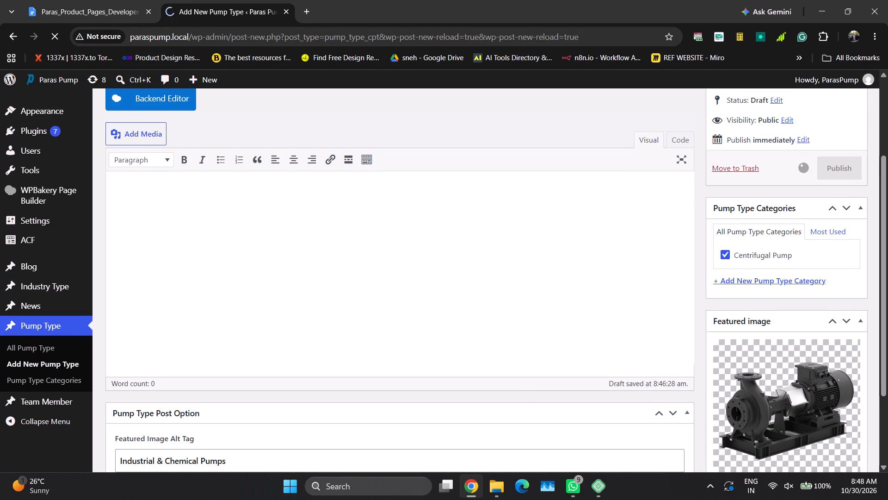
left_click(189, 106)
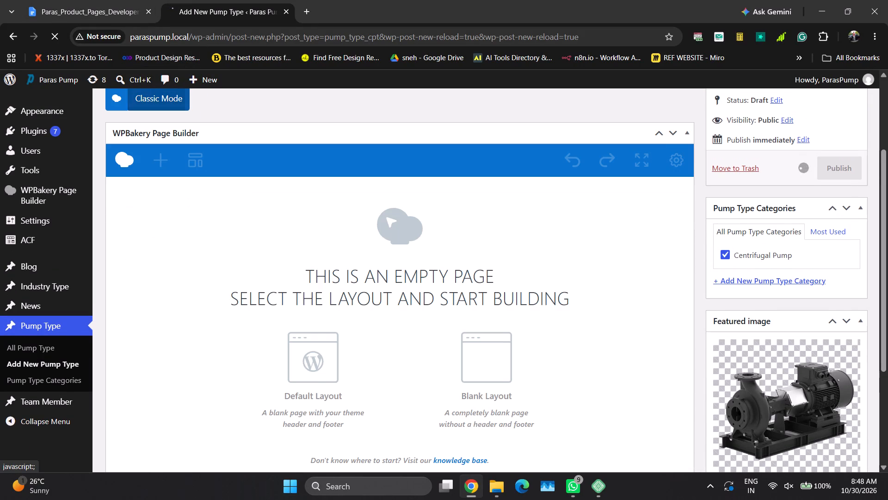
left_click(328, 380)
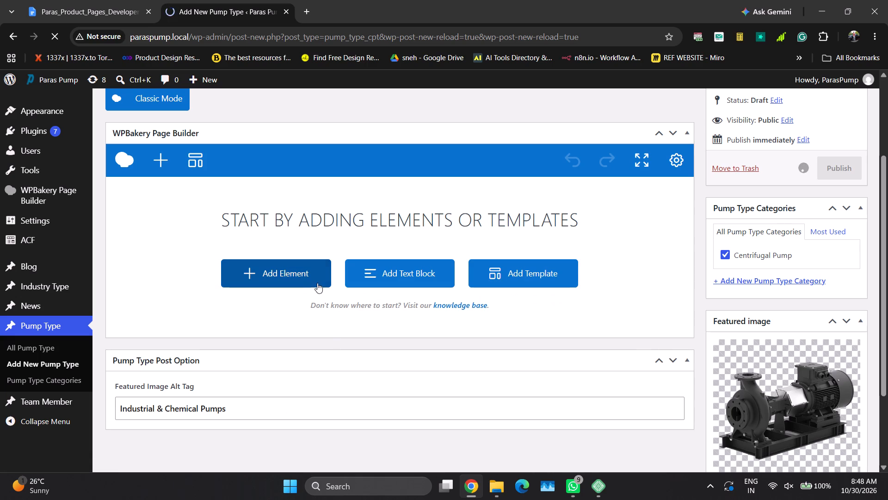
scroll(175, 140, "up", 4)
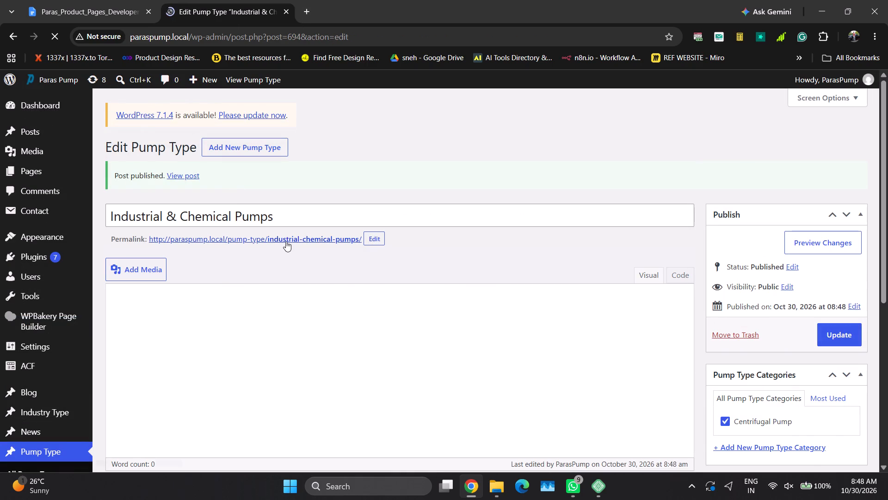
Open the published entry's page and the pump type list in separate tabs, placing the list tab before the page tab.
left_click(286, 241, "ctrl")
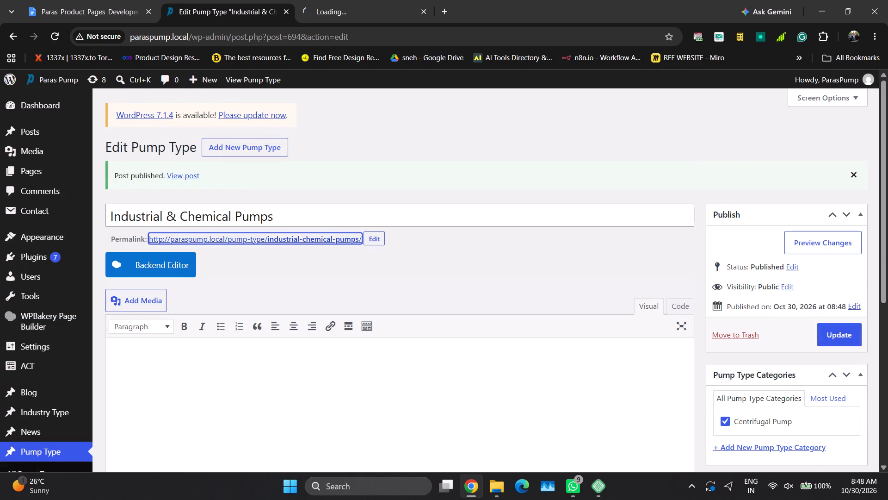
left_click(49, 448, "ctrl")
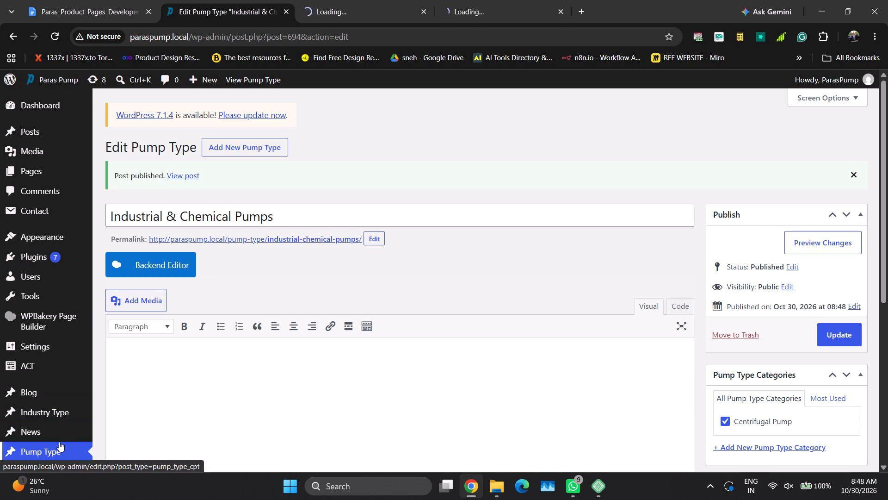
left_click_drag(472, 4, 381, 0)
Switch the Industrial & Chemical Pumps entry to the WPBakery backend editor and start it with the Default Layout.
left_click(228, 0)
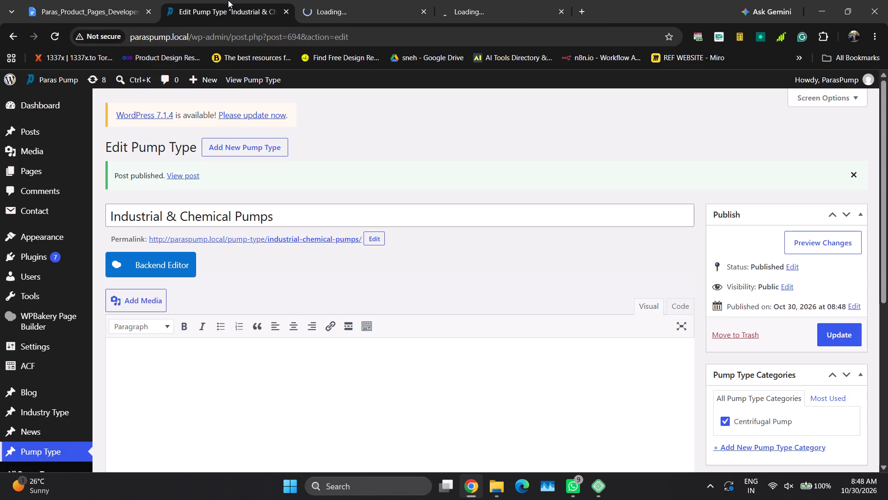
scroll(301, 299, "down", 1)
left_click(184, 177)
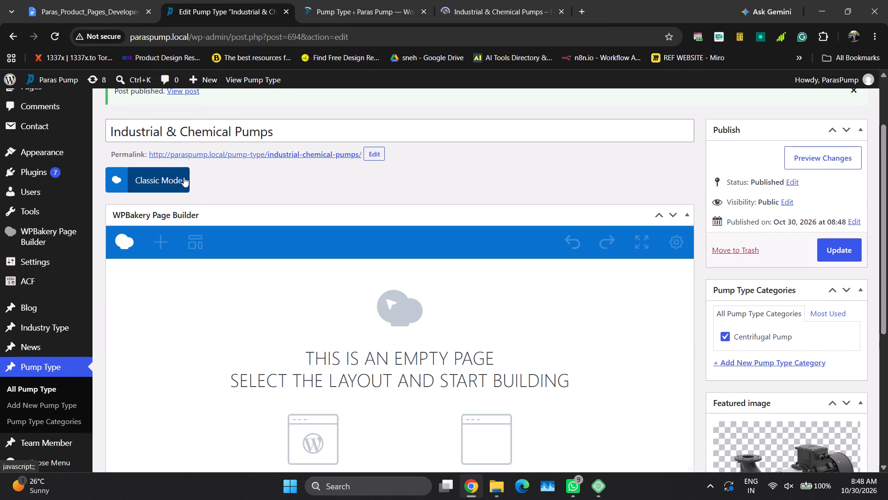
left_click(334, 444)
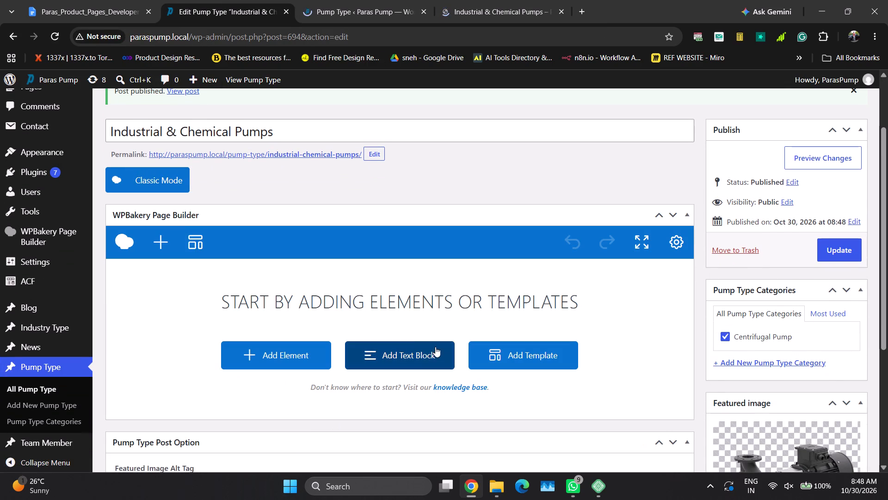
Open the existing Pressure Booster Pumps entry for editing from the pump type list.
left_click(341, 0)
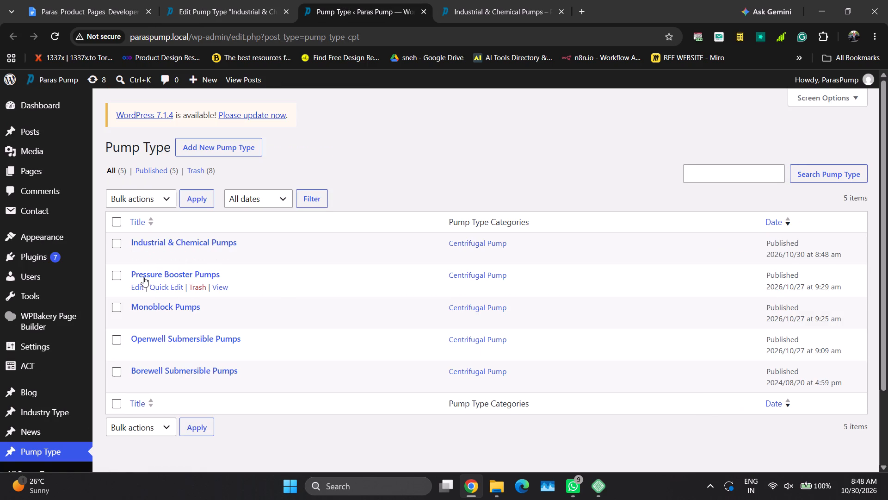
left_click(140, 284)
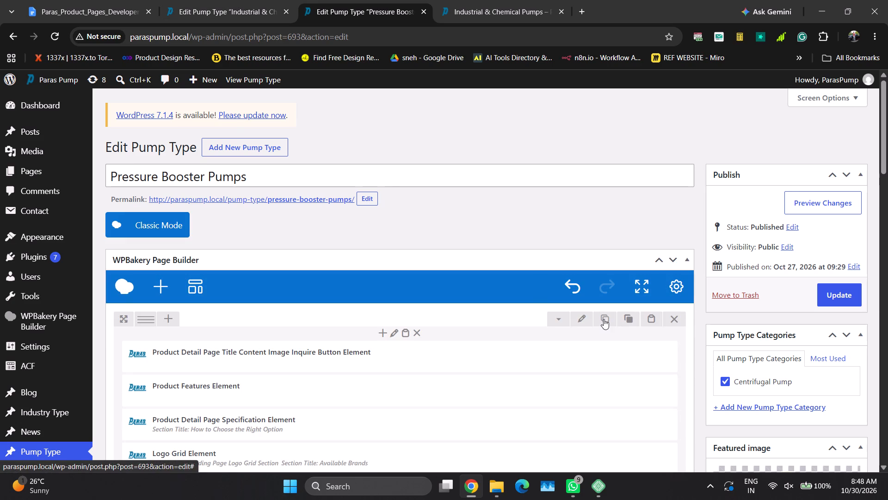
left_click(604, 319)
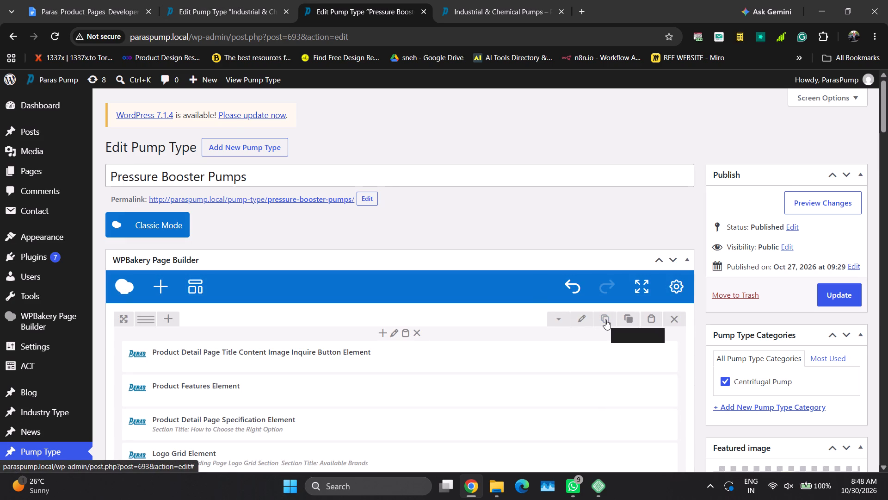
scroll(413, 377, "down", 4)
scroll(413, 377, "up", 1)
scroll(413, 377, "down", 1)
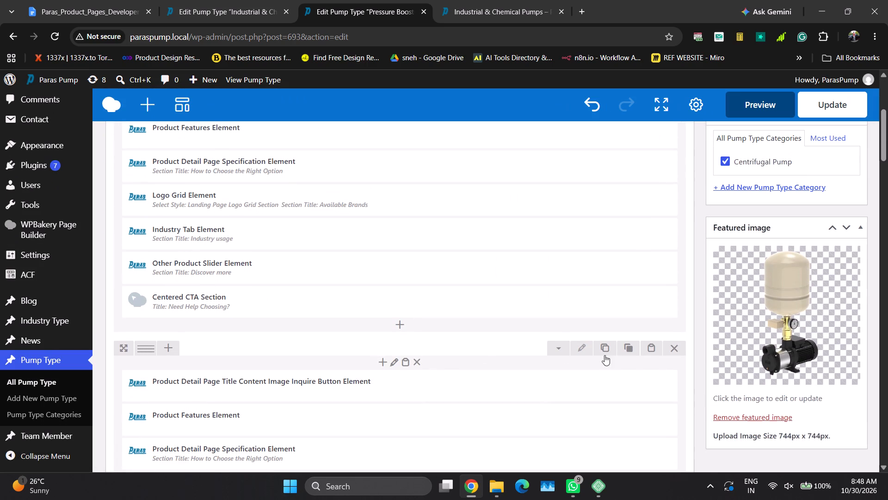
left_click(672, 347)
Copy the full content row from Pressure Booster Pumps into the Industrial & Chemical Pumps layout, and delete the empty placeholder row there.
scroll(592, 322, "up", 1)
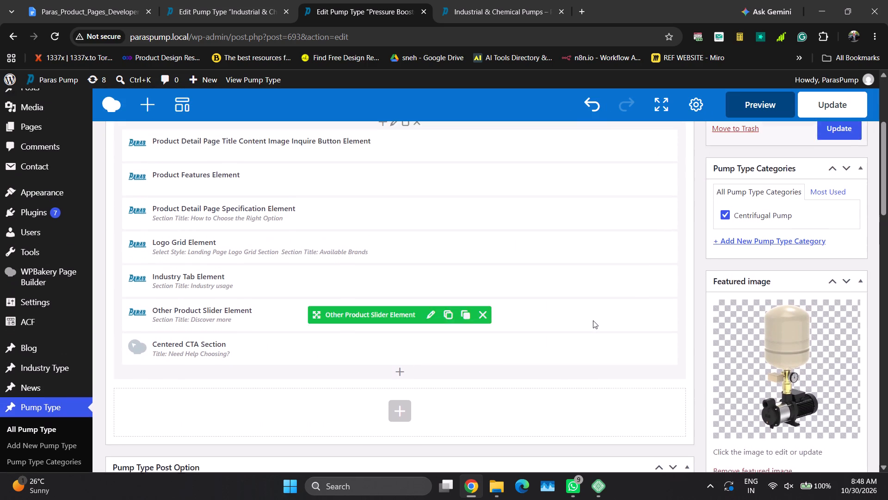
scroll(593, 320, "up", 2)
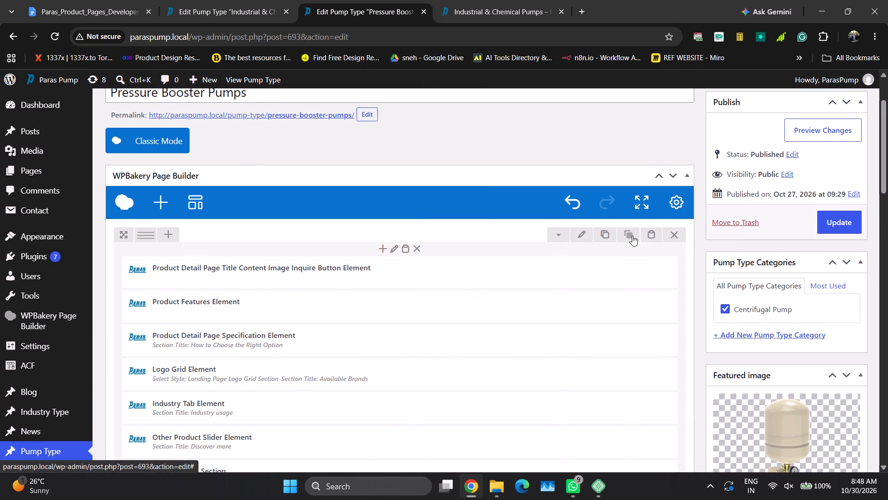
left_click(632, 236)
left_click(262, 10)
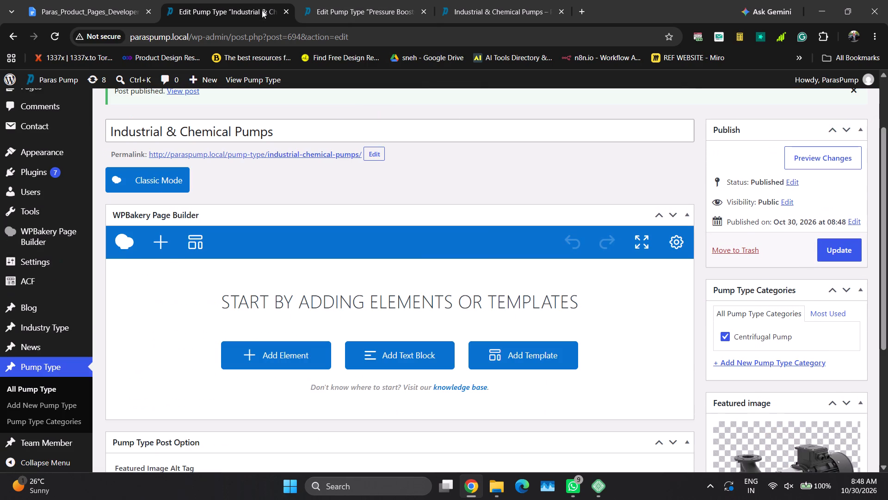
left_click(293, 360)
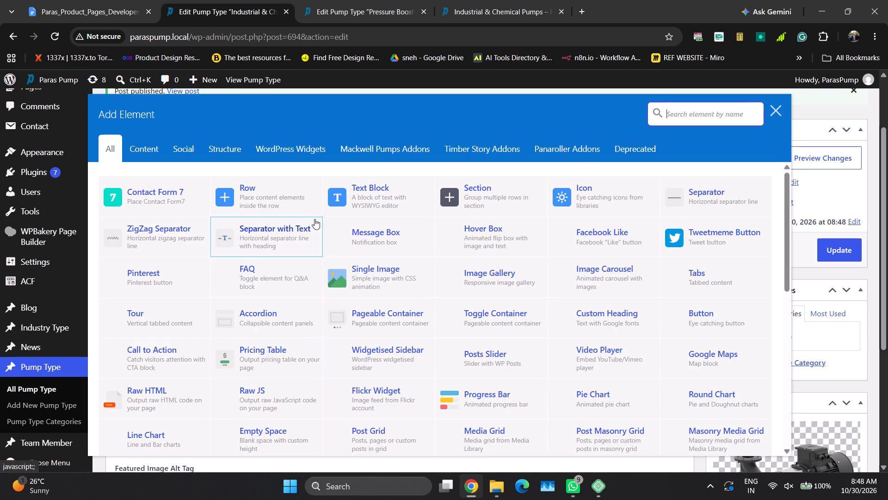
left_click(295, 213)
left_click(646, 274)
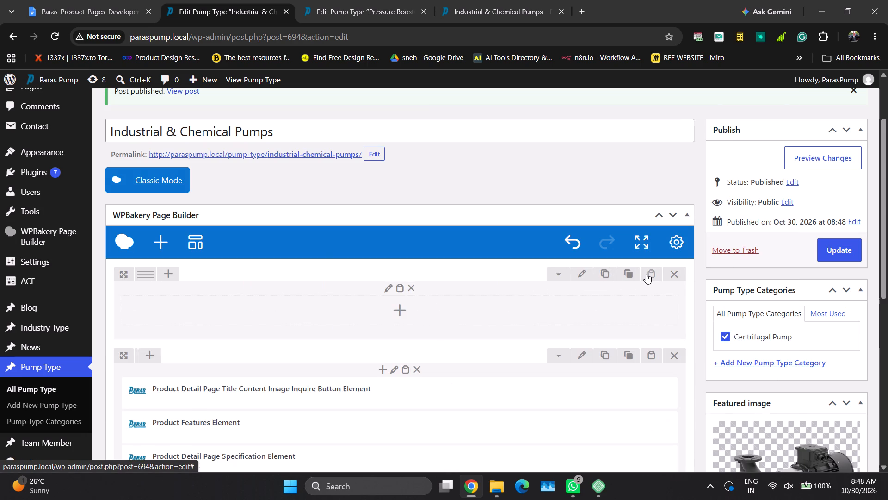
left_click(677, 280)
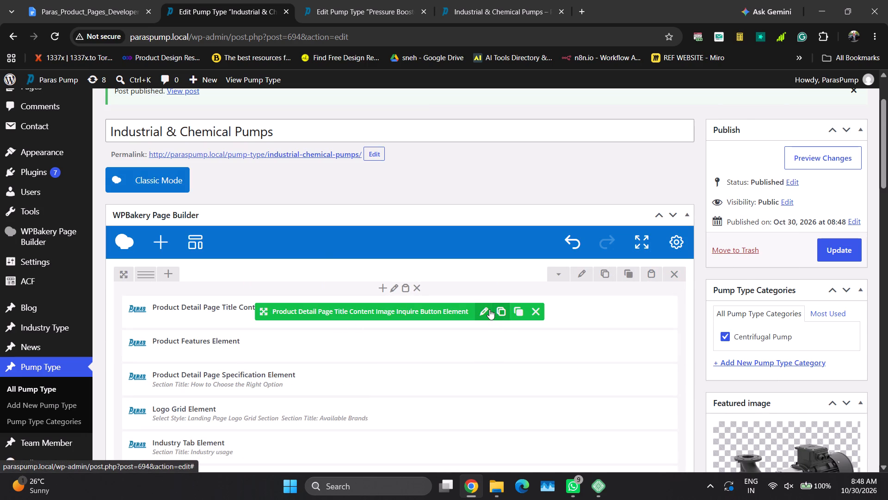
Set the Small Title of the Product Detail Page Title Content Image Inquire Button Element to "Industrial & Chemical Pumps", copied from the document's section 5 heading.
left_click(489, 309)
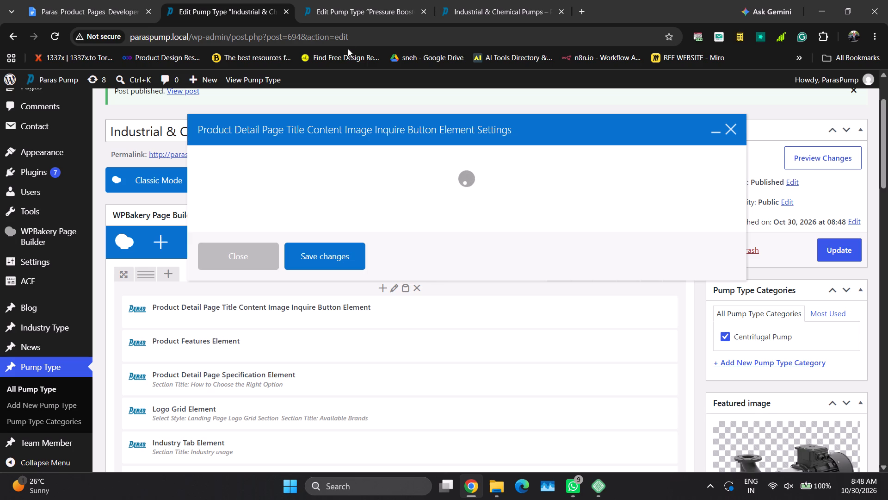
left_click(99, 0)
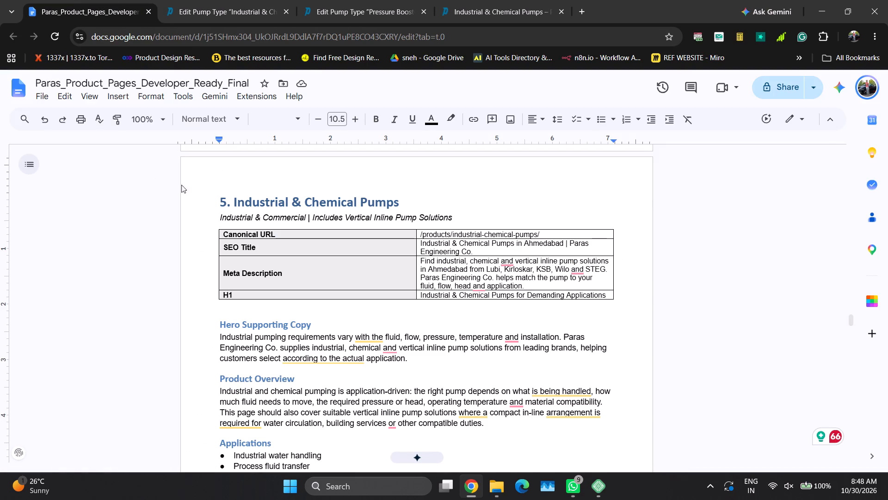
left_click(201, 186)
left_click(211, 190)
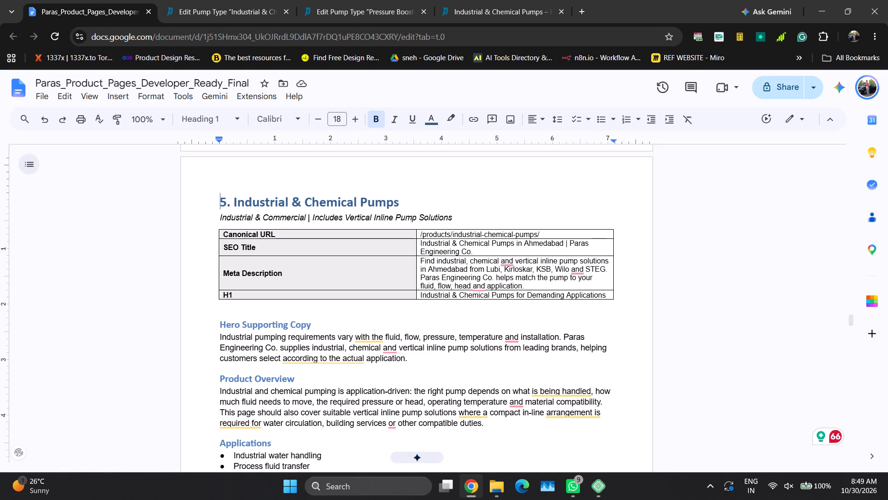
key("Right")
key("Right")
key("Right")
key("shift+Right")
key("shift+Right")
key("shift+Right")
key("shift+Right")
key("shift+Right")
key("shift+Right")
key("shift+Right")
key("shift+Right")
key("shift+Right")
key("shift+Right")
key("shift+Right")
key("shift+Right")
key("shift+Right")
key("shift+Right")
key("shift+Right")
key("shift+Right")
key("shift+Right")
key("shift+Right")
key("shift+Right")
key("shift+Right")
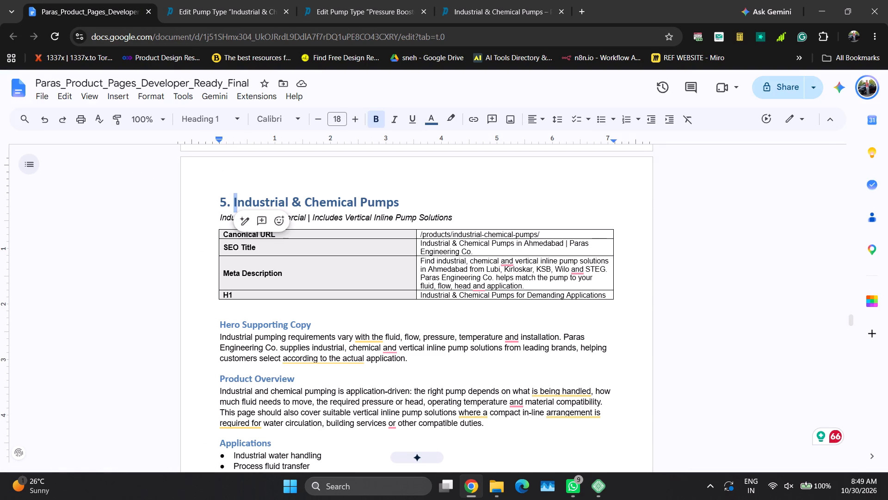
key("shift+Left")
key("shift+Left")
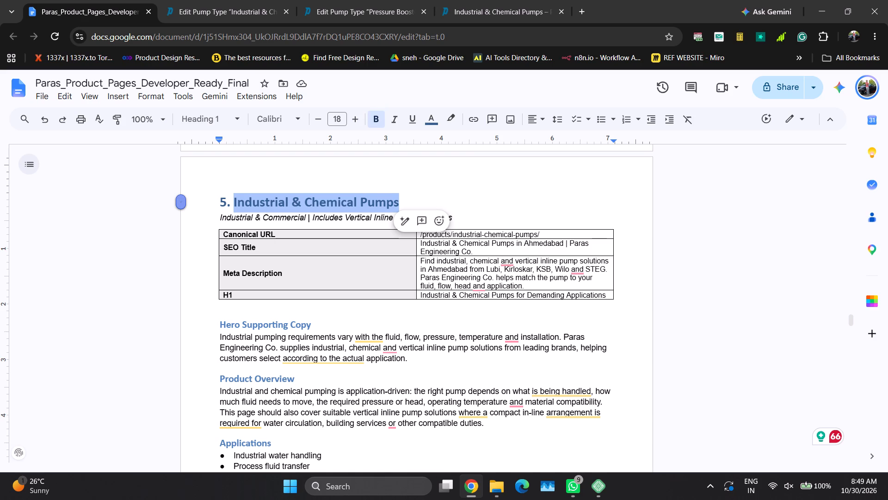
key("ctrl+c")
key("ctrl+c")
left_click(220, 0)
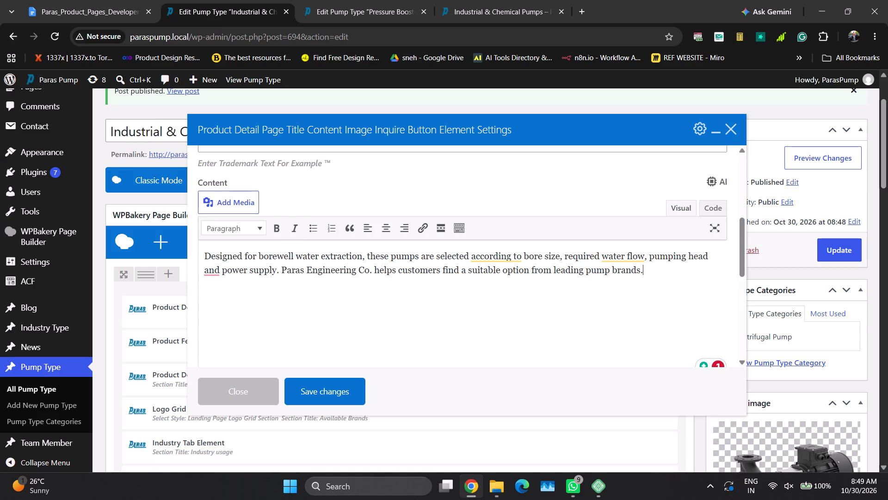
scroll(275, 251, "up", 5)
scroll(277, 216, "down", 1)
scroll(277, 216, "up", 1)
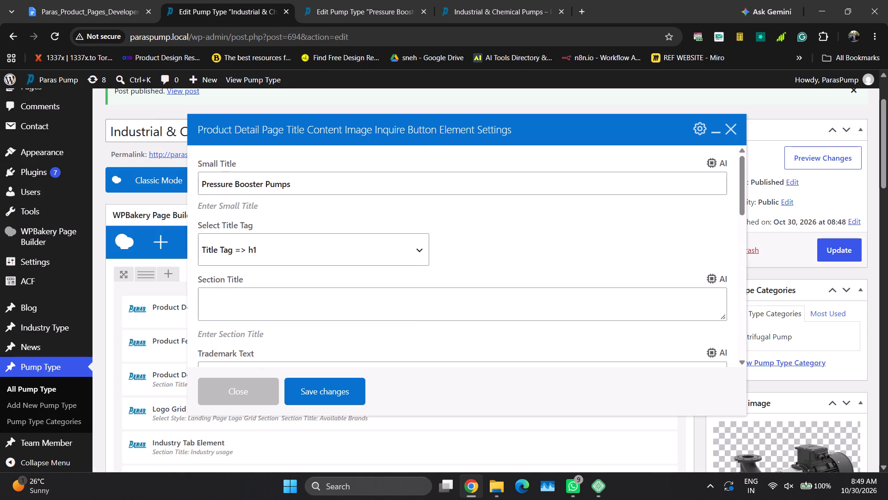
left_click(283, 189)
key("ctrl+a")
key("ctrl+v")
Replace the element's Content text with the Hero Supporting Copy paragraph from the document's Industrial & Chemical Pumps section.
left_click(120, 20)
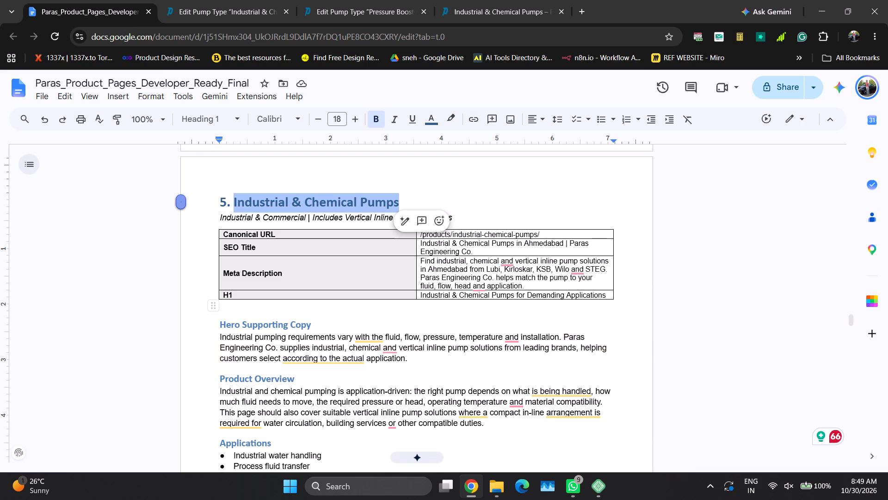
left_click(207, 357)
left_click(204, 337)
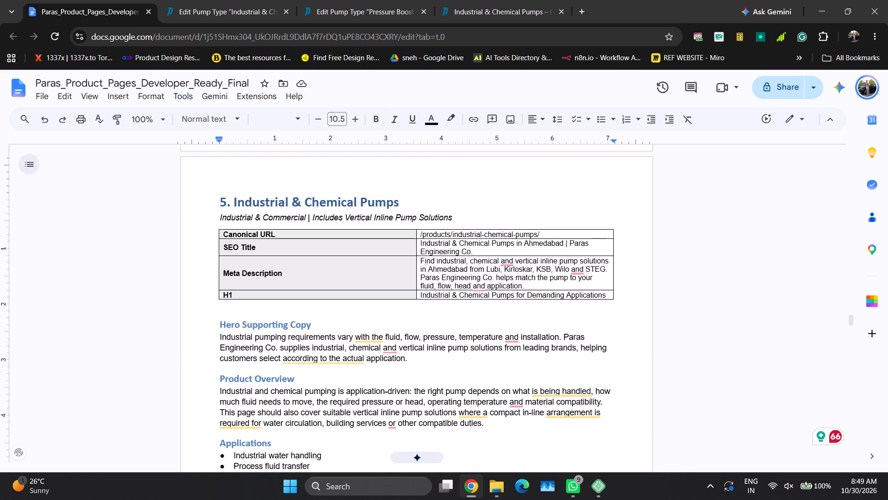
key("shift+Down")
key("shift+Down")
key("shift+Down")
key("ctrl+c")
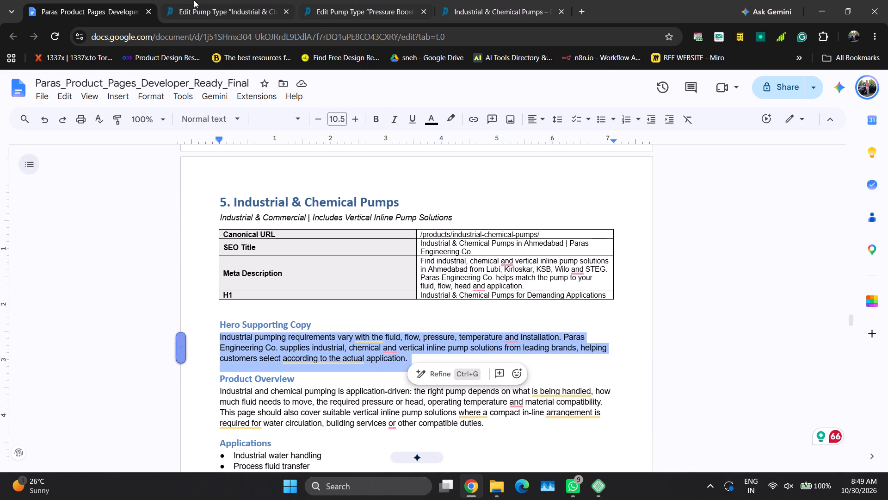
left_click(194, 0)
scroll(267, 321, "down", 3)
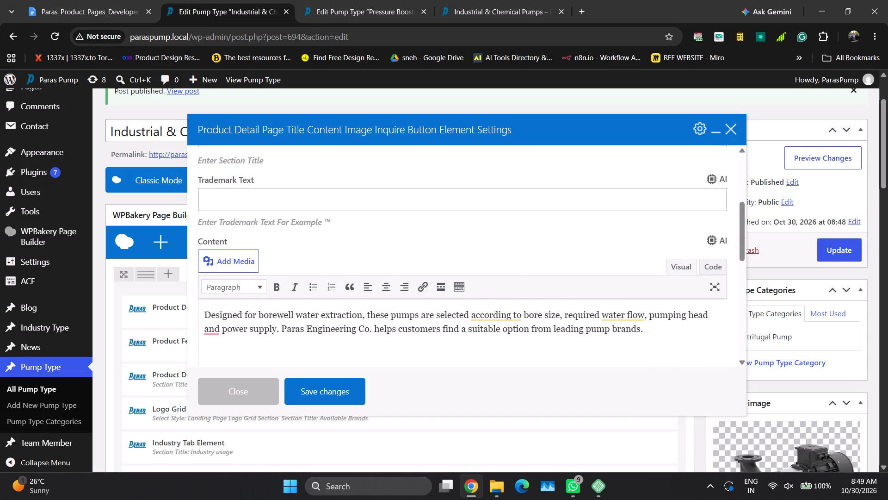
left_click(312, 337)
key("ctrl+a")
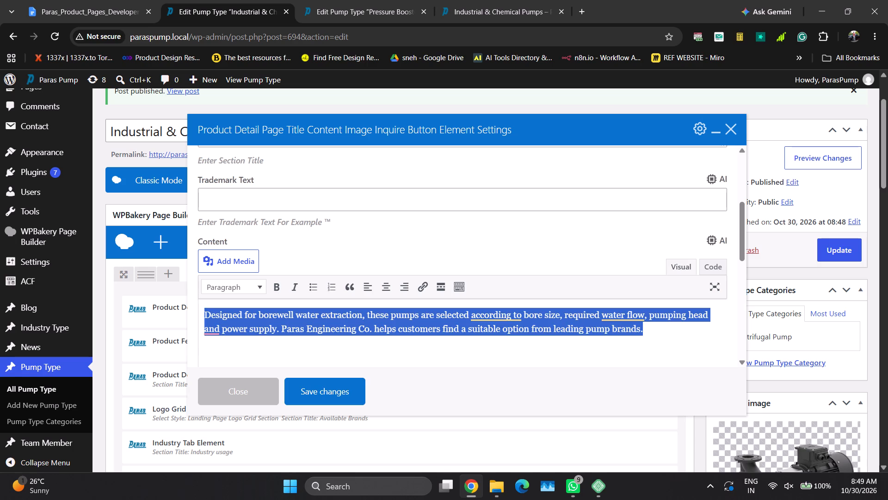
key("ctrl+v")
Copy the element's Small Title text "Industrial & Chemical Pumps" for reuse.
scroll(327, 362, "down", 1)
scroll(326, 363, "up", 2)
scroll(326, 356, "down", 3)
scroll(323, 338, "up", 8)
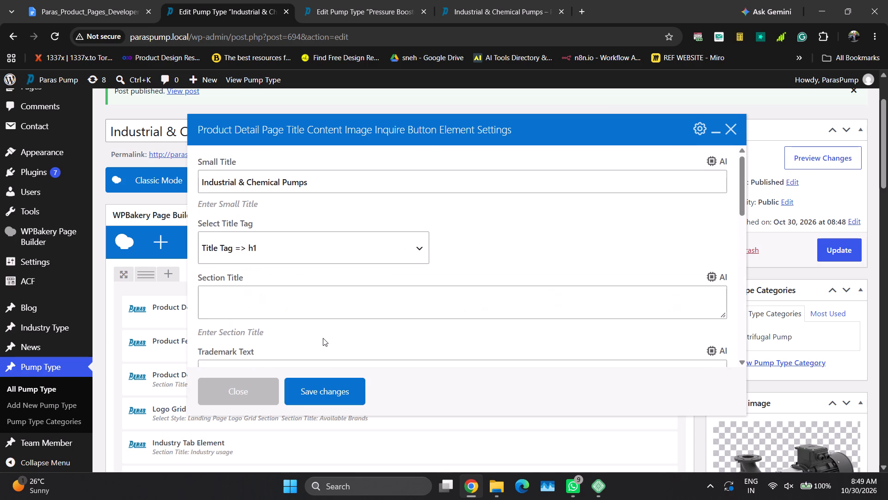
left_click(290, 181)
key("ctrl+a")
key("ctrl+c")
Remove the pressure booster pump picture from the element's Section Image.
scroll(393, 350, "down", 1)
scroll(393, 350, "up", 1)
scroll(392, 349, "down", 12)
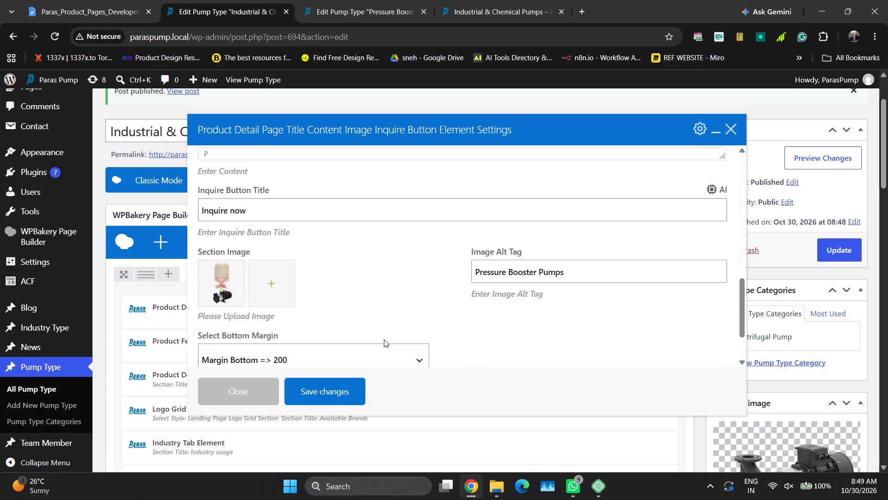
left_click(222, 212)
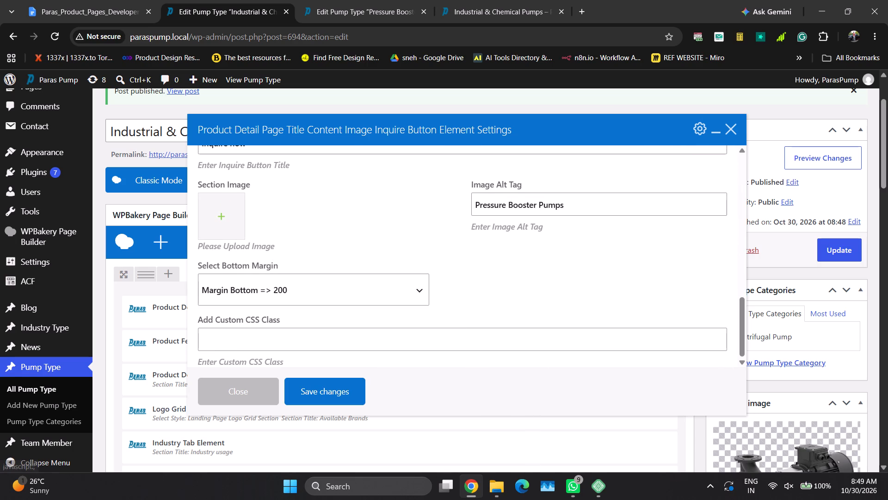
Replace the element's Image Alt Tag with the copied text "Industrial & Chemical Pumps".
left_click(510, 202)
key("ctrl+a")
key("ctrl+v")
Set the element's Section Image to the media library picture named "industrial".
left_click(234, 226)
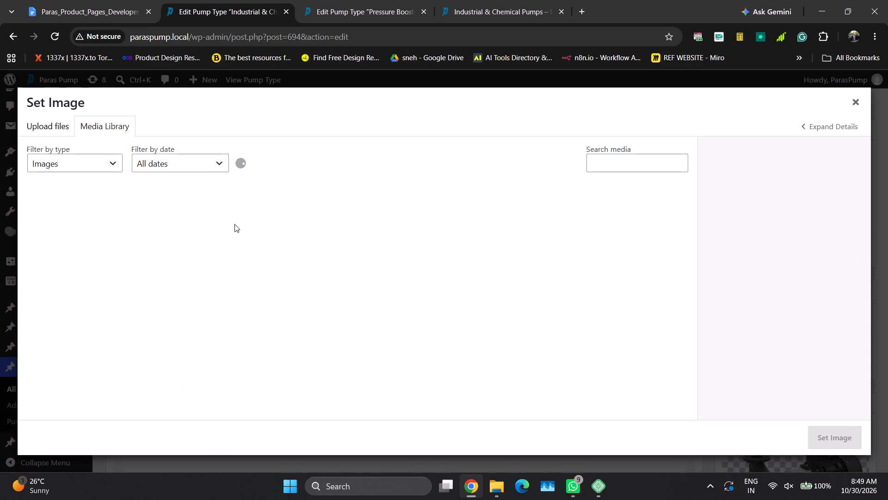
scroll(380, 325, "down", 2)
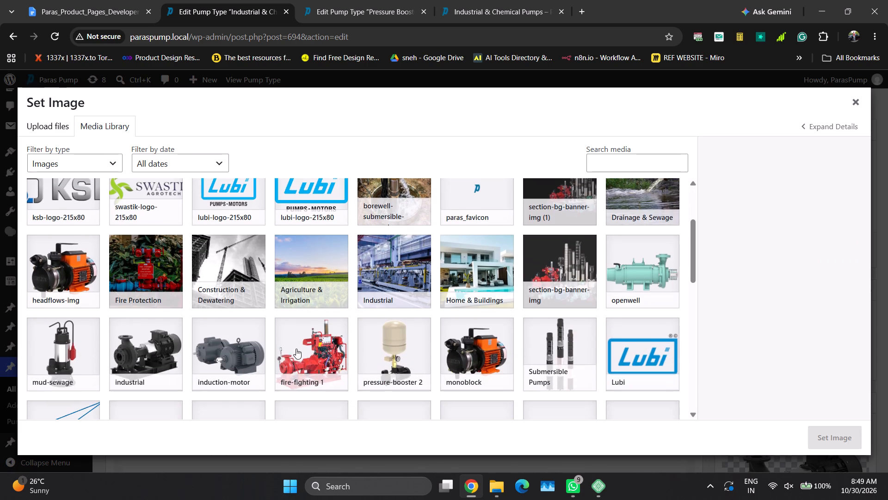
left_click(153, 354)
left_click(825, 430)
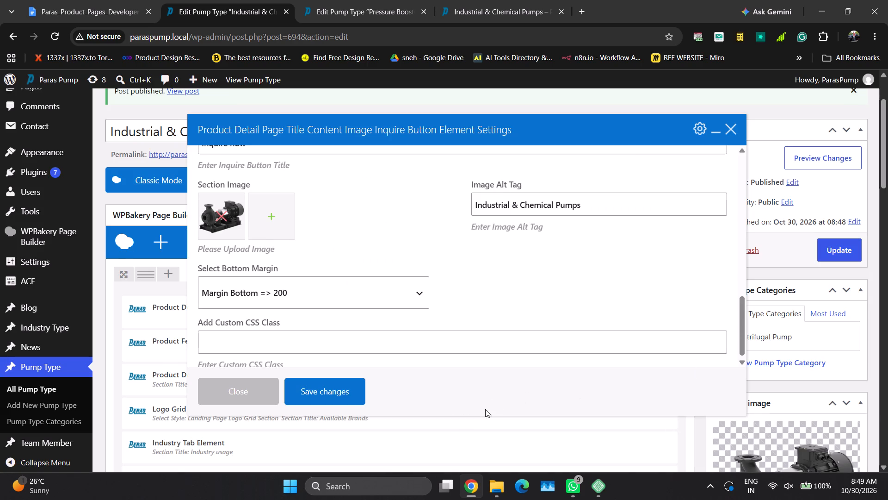
Save the element's settings and update the Industrial & Chemical Pumps post.
scroll(355, 322, "down", 1)
scroll(355, 322, "up", 1)
scroll(355, 325, "down", 5)
left_click(348, 390)
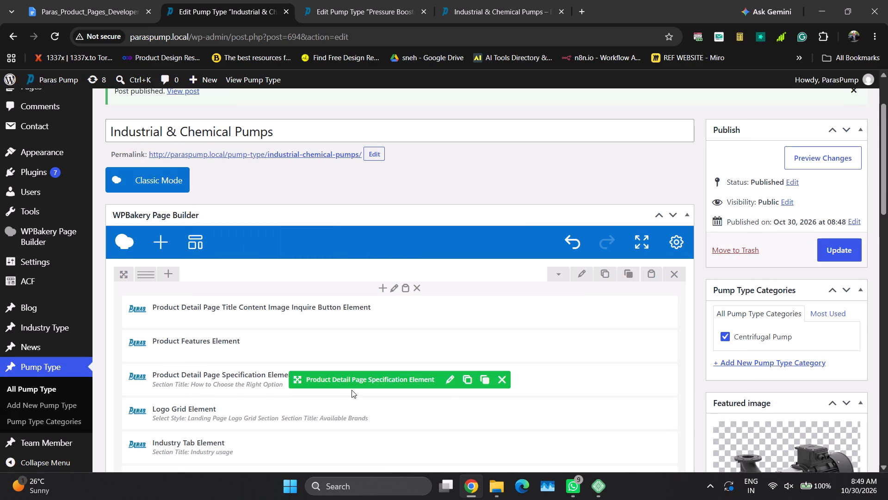
left_click(846, 248)
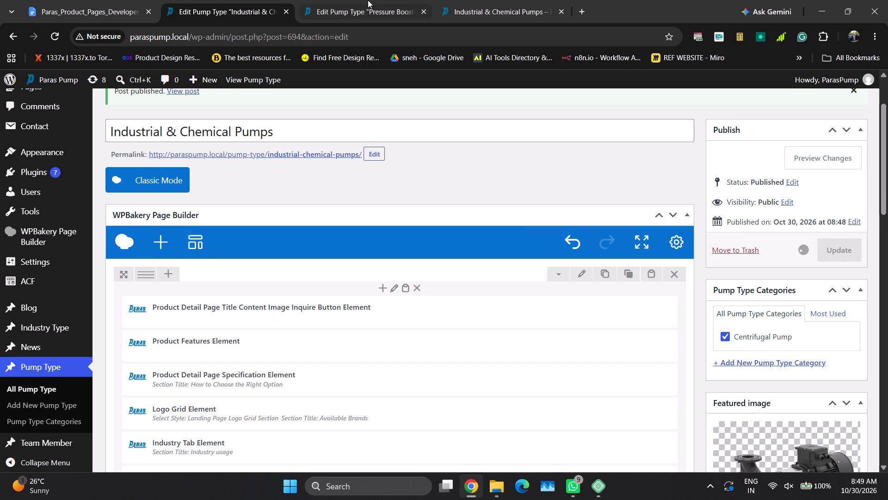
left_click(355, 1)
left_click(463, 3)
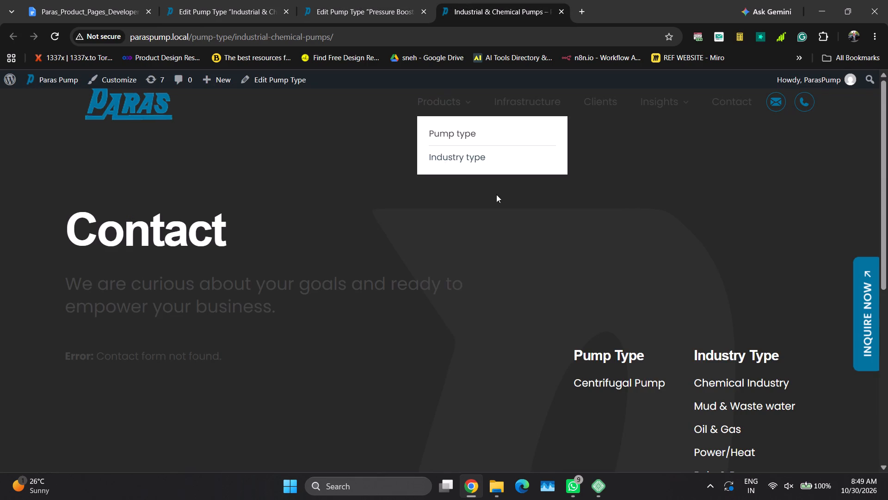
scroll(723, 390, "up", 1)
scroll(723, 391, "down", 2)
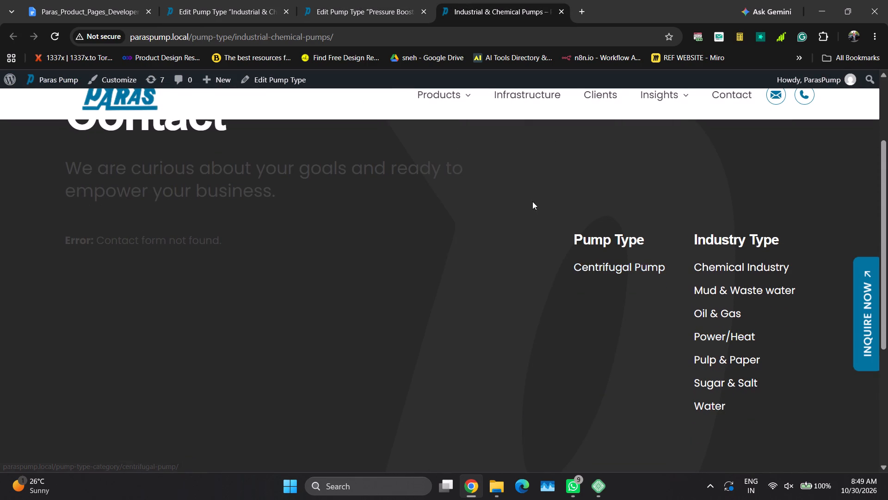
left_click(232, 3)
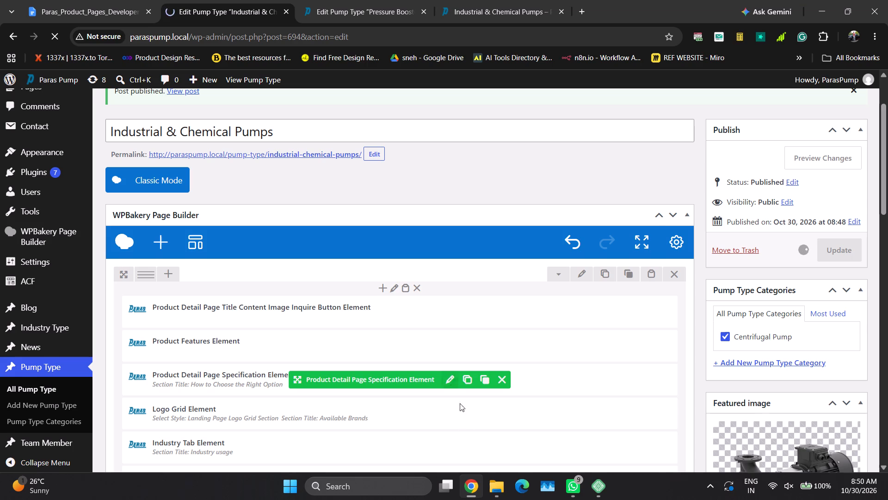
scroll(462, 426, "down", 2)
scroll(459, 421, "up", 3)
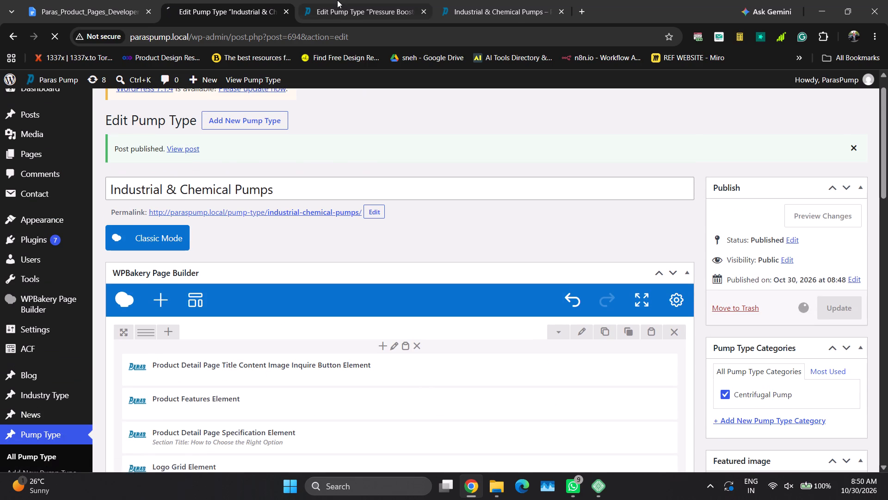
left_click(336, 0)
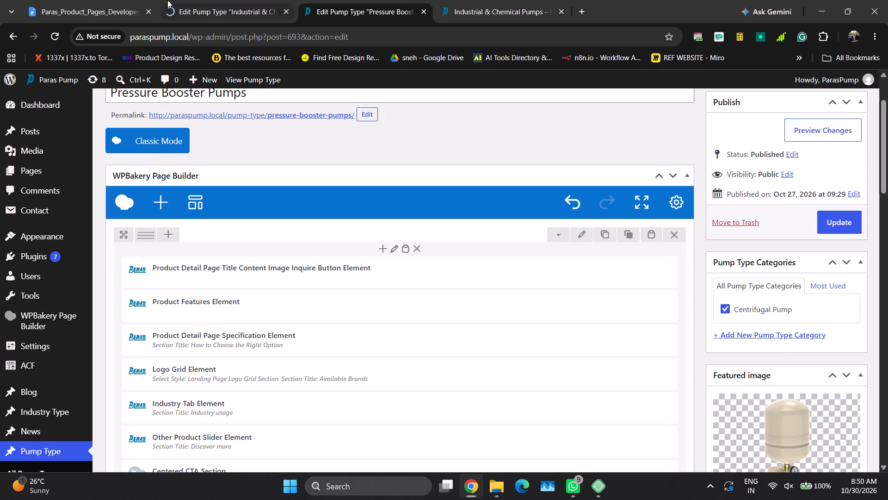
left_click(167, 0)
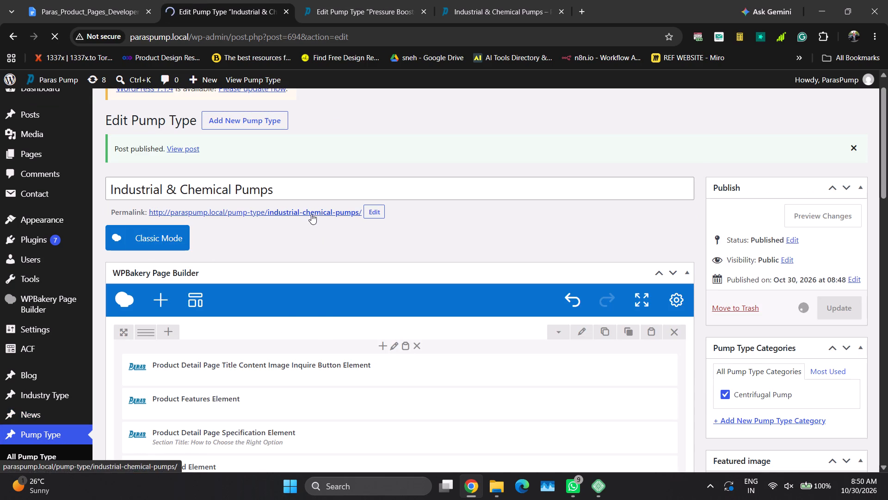
Hard-reload the live Industrial & Chemical Pumps page.
left_click(470, 0)
key("ctrl+shift+r")
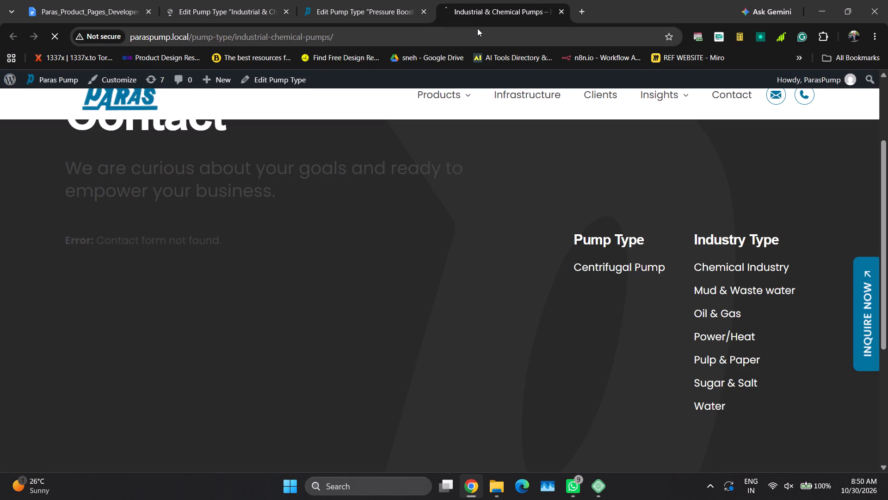
scroll(502, 27, "up", 6)
Leave the Industrial & Chemical Pumps editor and open the admin list of Pump Type posts.
left_click(228, 0)
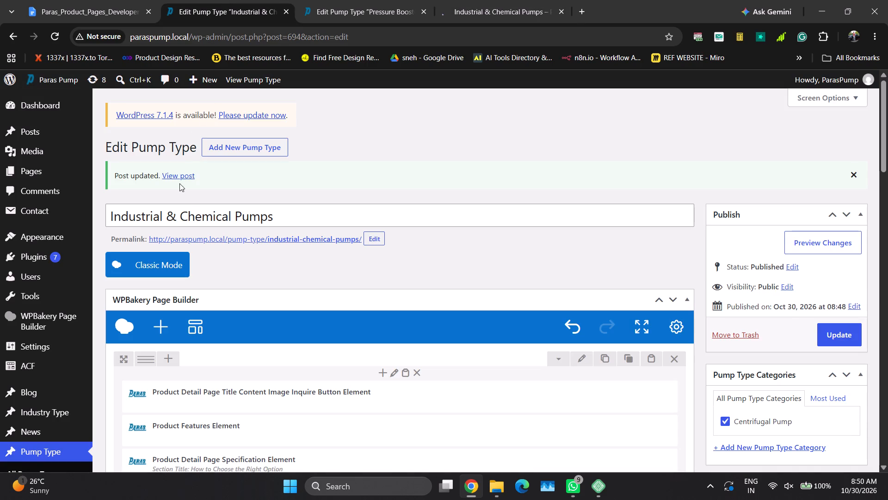
left_click(69, 457)
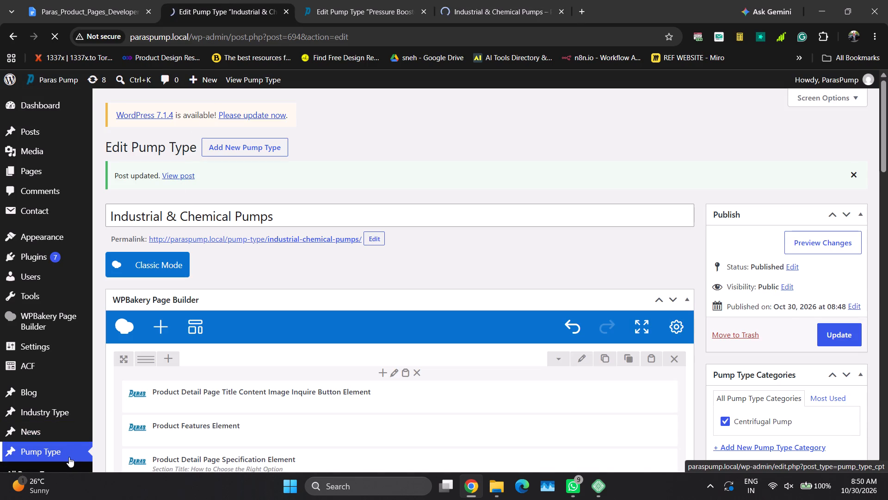
Examine the live Industrial & Chemical Pumps page, from the hero title, copy and image through the brands, Discover more and help sections.
left_click(465, 0)
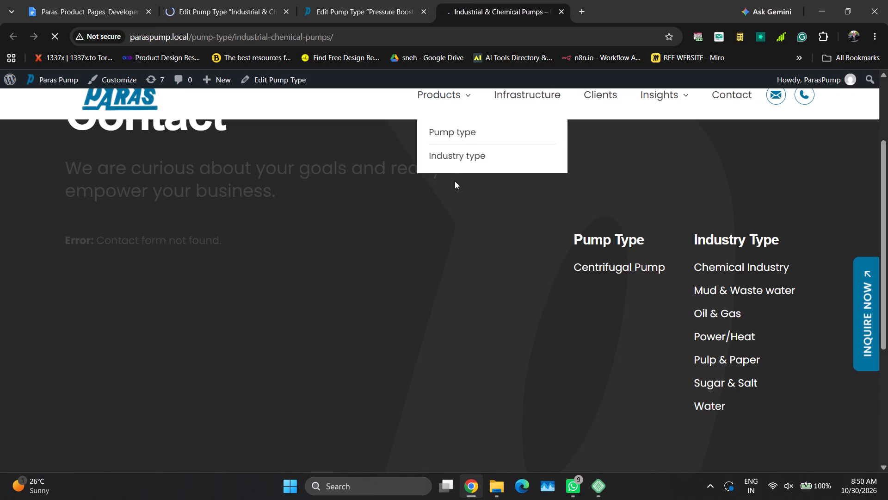
scroll(456, 185, "up", 9)
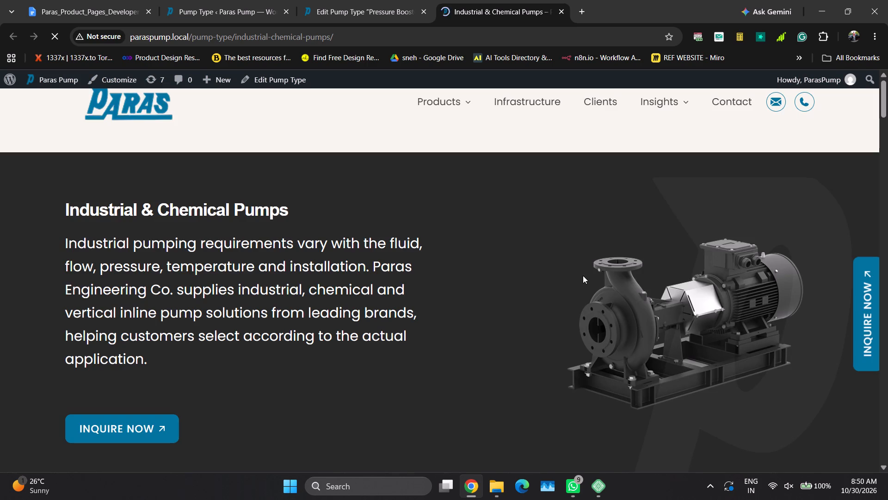
scroll(583, 275, "up", 4)
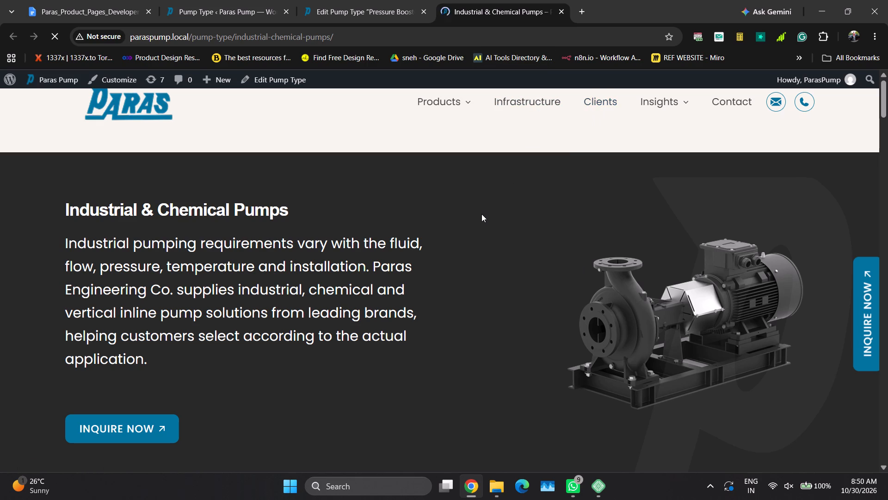
scroll(481, 214, "down", 2)
scroll(481, 214, "up", 5)
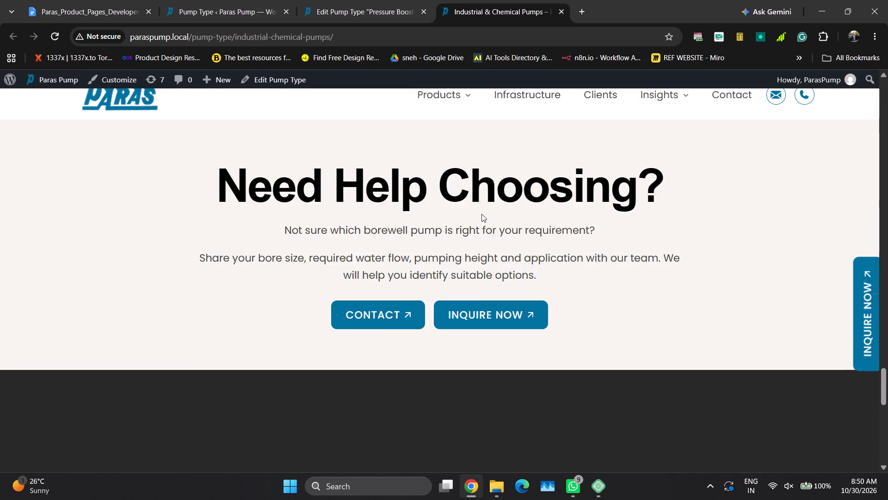
scroll(481, 214, "up", 3)
scroll(481, 214, "left", 1)
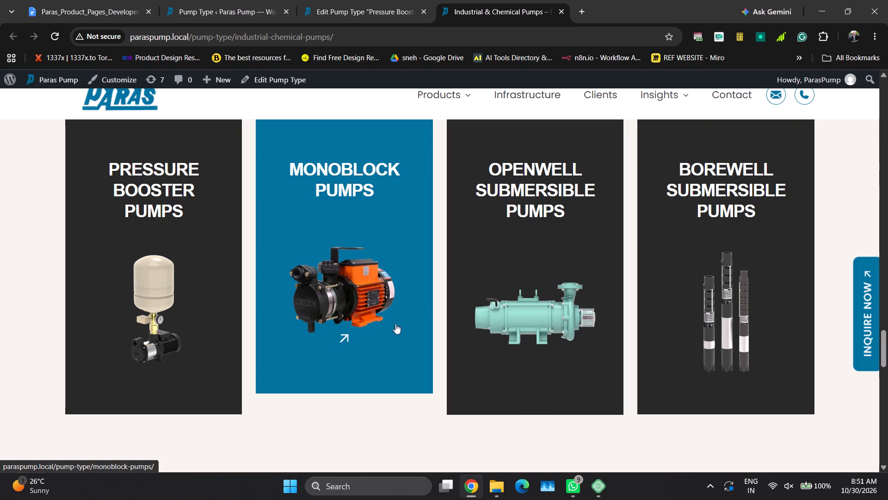
scroll(616, 328, "left", 5)
scroll(616, 328, "up", 2)
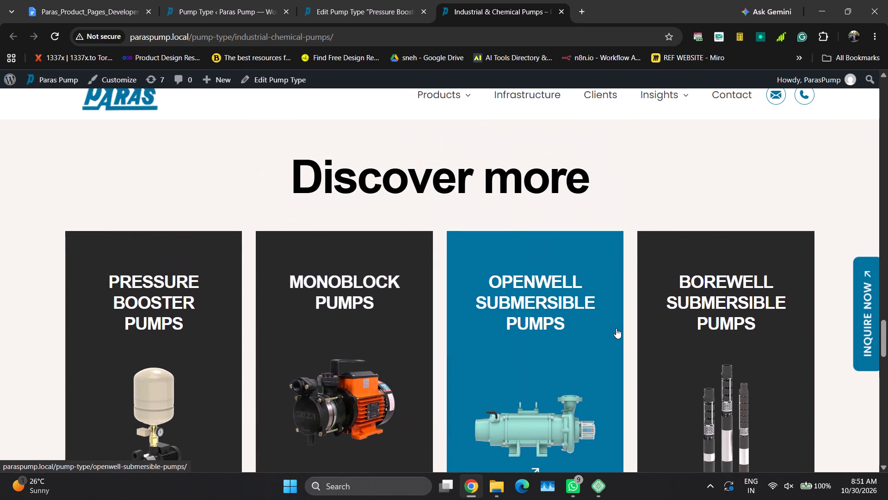
scroll(614, 321, "down", 4)
scroll(614, 321, "up", 3)
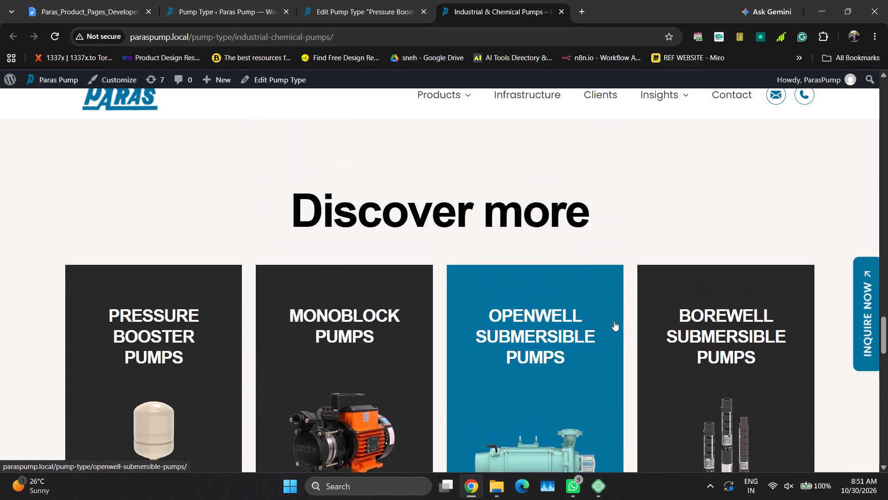
scroll(614, 321, "up", 9)
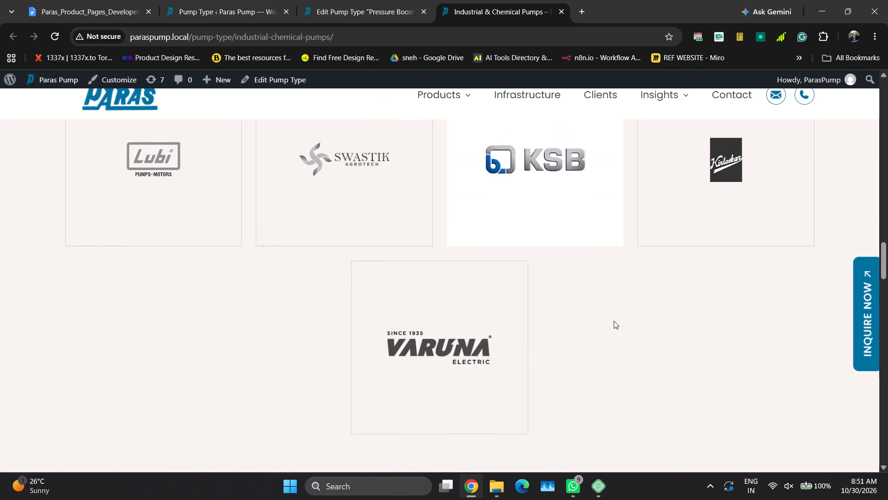
scroll(614, 321, "up", 3)
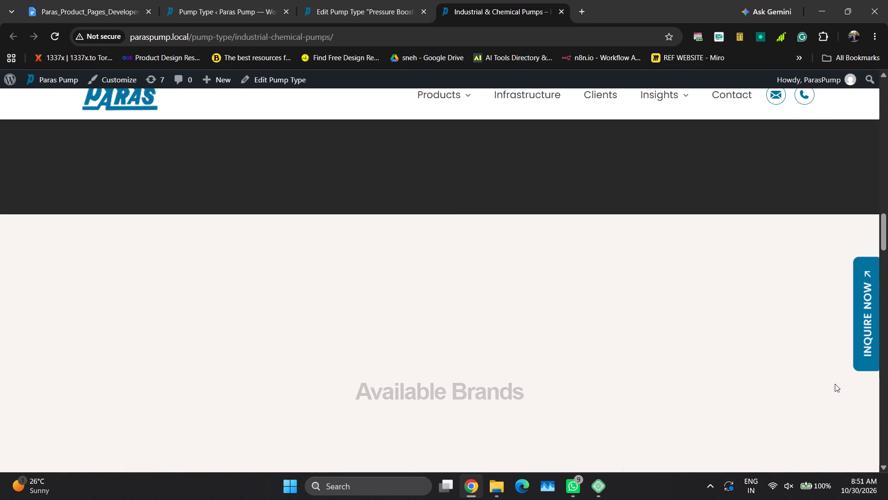
scroll(835, 384, "up", 3)
scroll(548, 379, "up", 7)
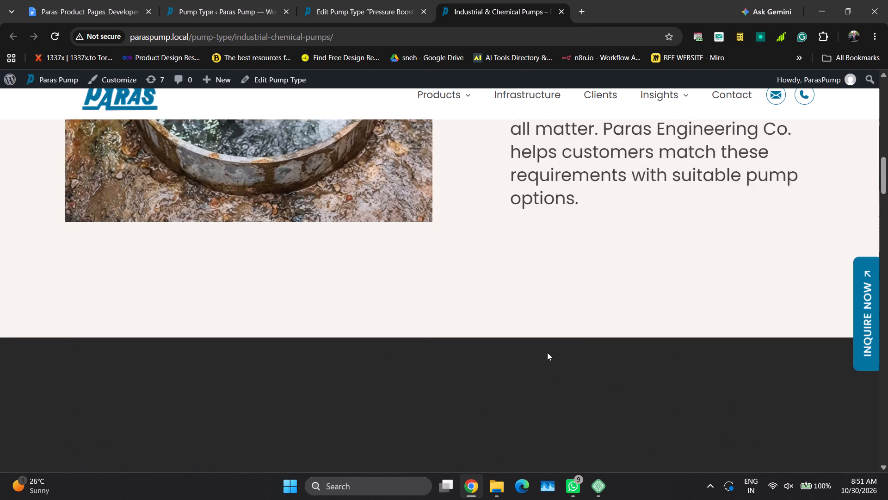
scroll(547, 352, "up", 11)
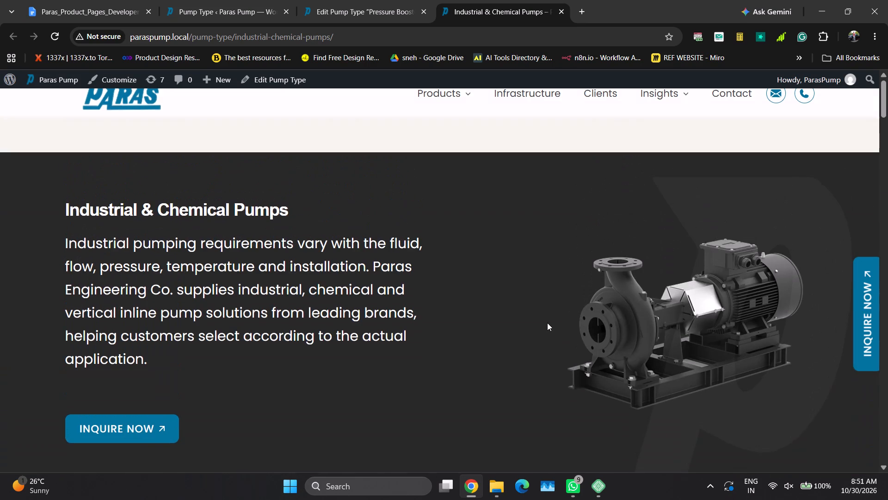
scroll(547, 323, "up", 6)
scroll(509, 337, "up", 4)
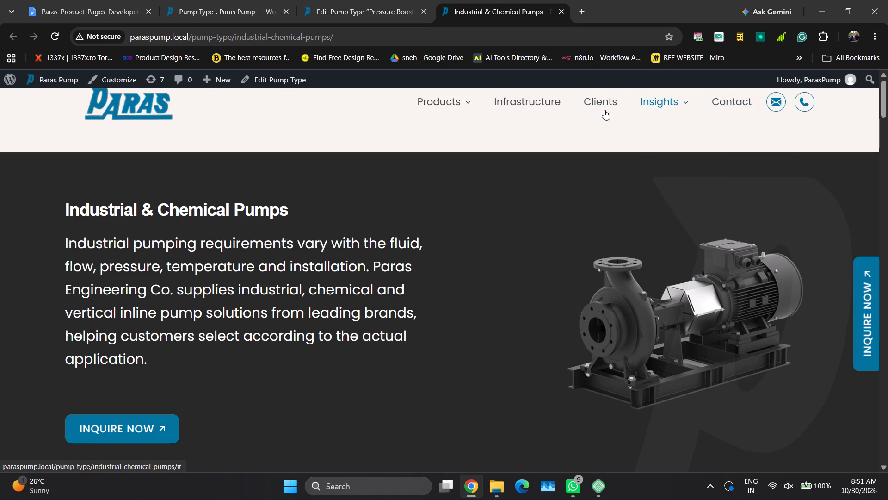
Start a new Pump Type post from the Pump Type list.
left_click(331, 0)
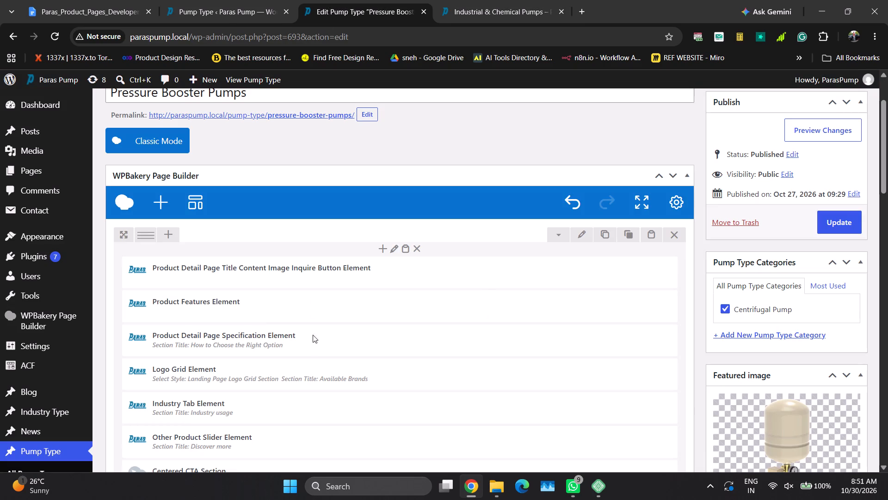
scroll(335, 365, "down", 4)
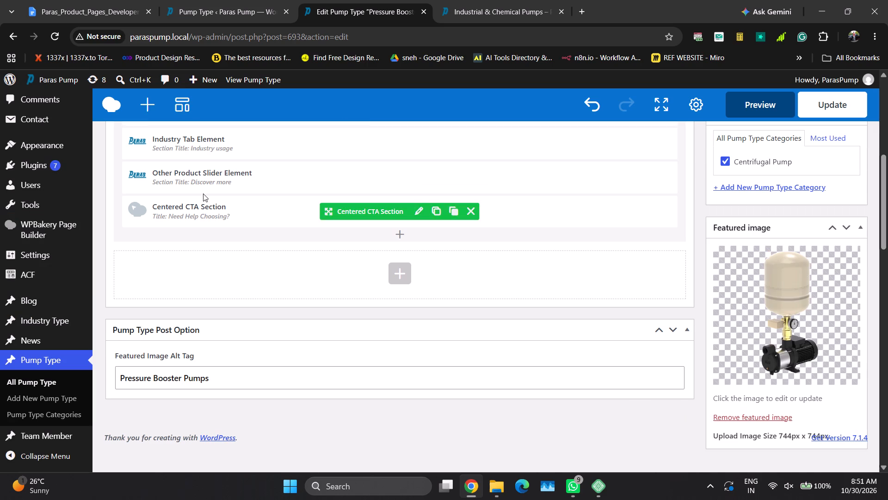
left_click(251, 1)
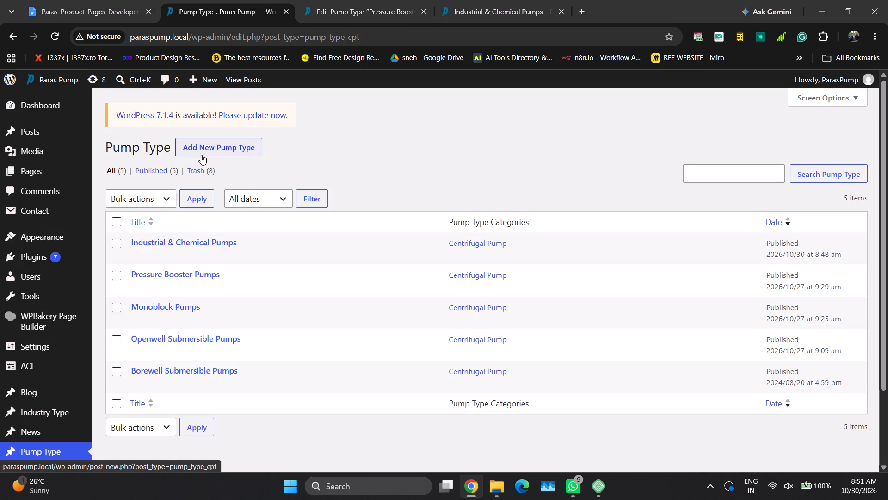
left_click(201, 155)
Copy the "Mud & Sewage Pumps" heading text from the product pages document into the new post's title.
left_click(102, 0)
scroll(254, 297, "down", 3)
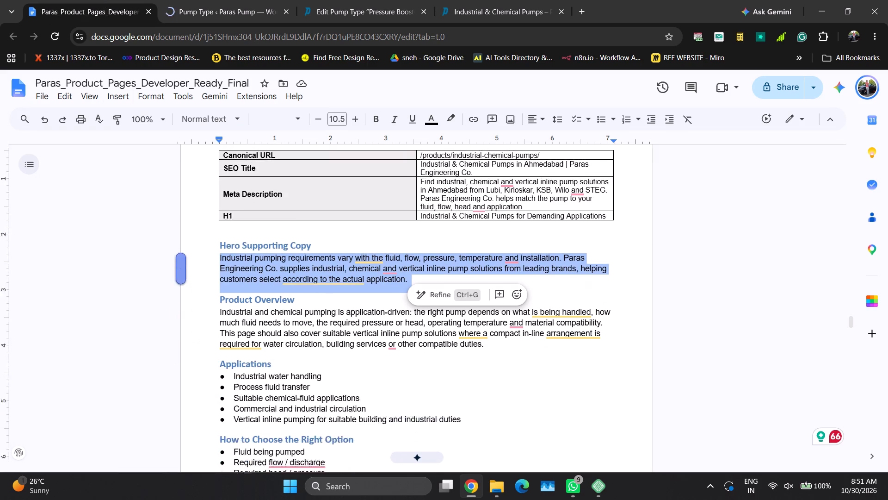
scroll(205, 285, "down", 7)
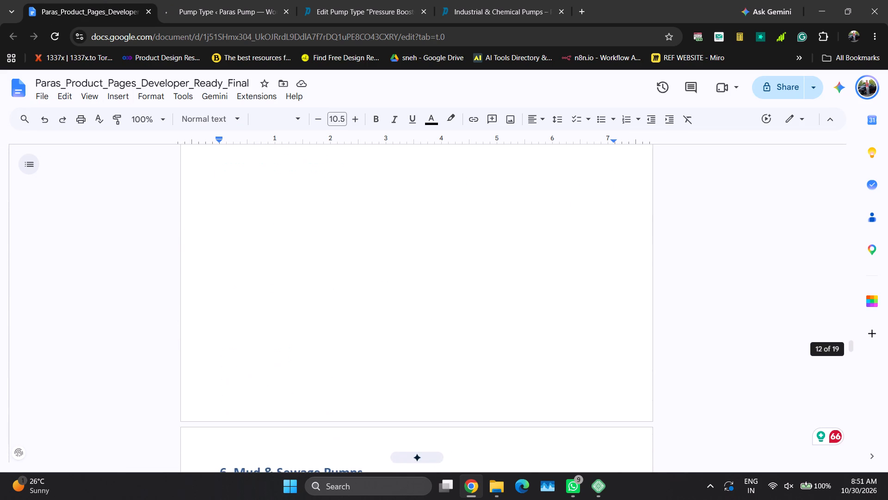
scroll(246, 356, "down", 1)
left_click(226, 378)
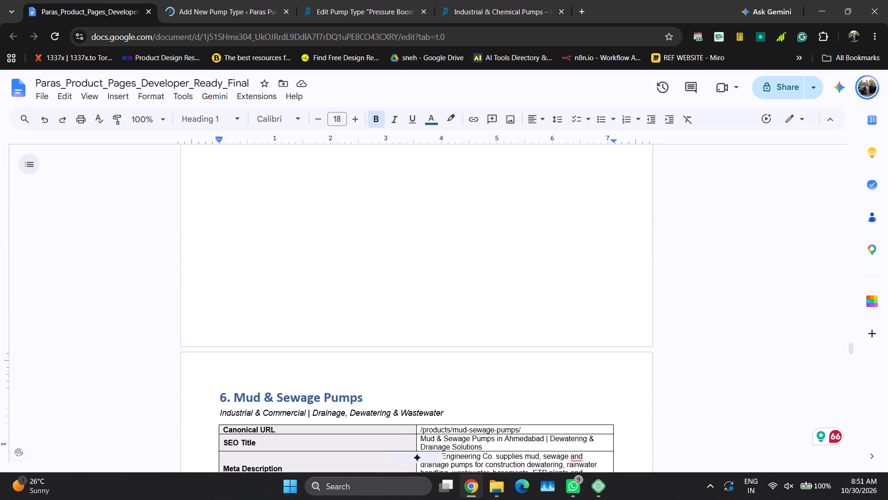
key("Right")
key("Right")
key("shift+Down")
key("shift+Left")
key("shift+Left")
key("shift+Left")
key("shift+Left")
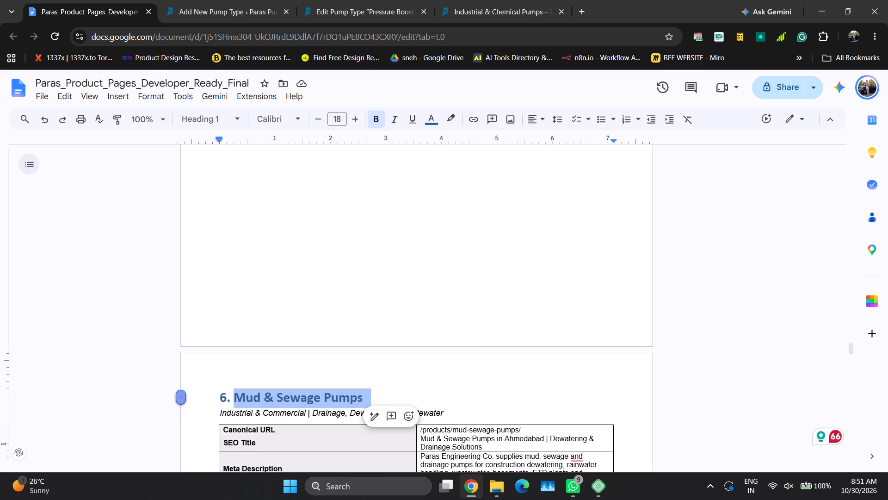
key("ctrl+c")
key("ctrl+c")
key("ctrl+c")
left_click(168, 0)
key("ctrl+v")
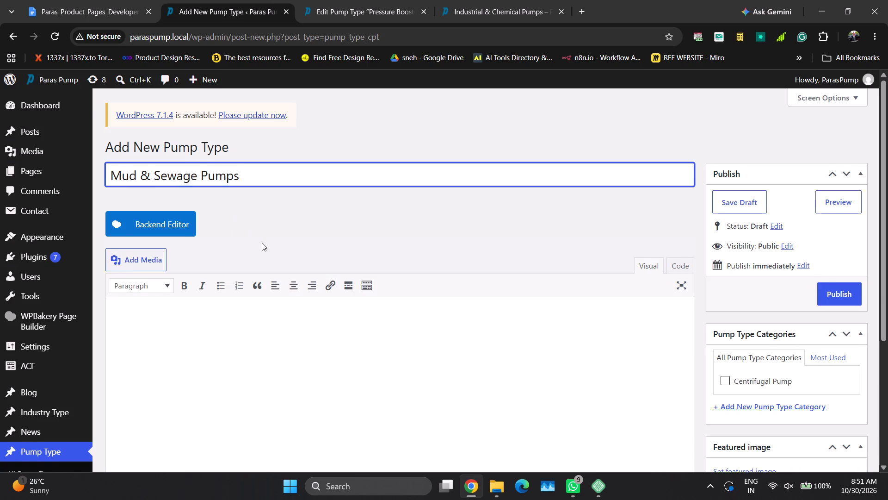
Set the Featured Image Alt Tag to "Mud & Sewage Pumps".
scroll(262, 244, "down", 8)
left_click(228, 401)
key("ctrl+v")
left_click(788, 382)
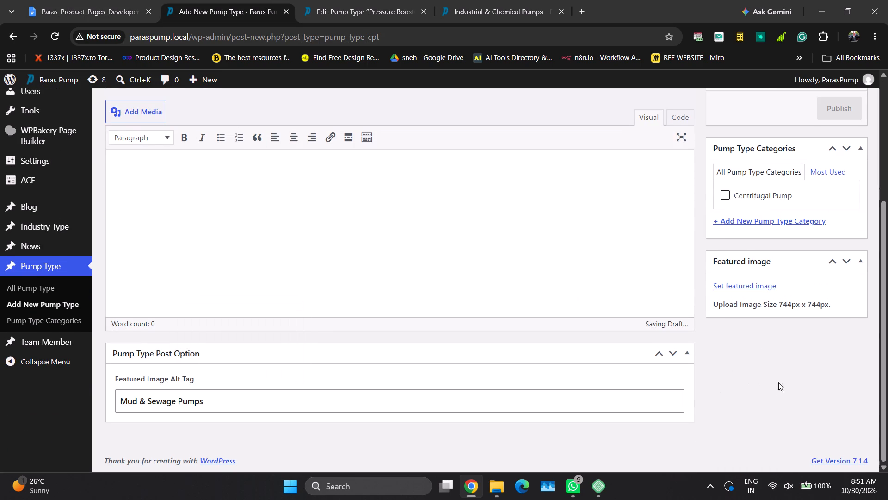
Switch the new post to the WPBakery backend editor.
scroll(728, 375, "up", 2)
left_click(186, 174)
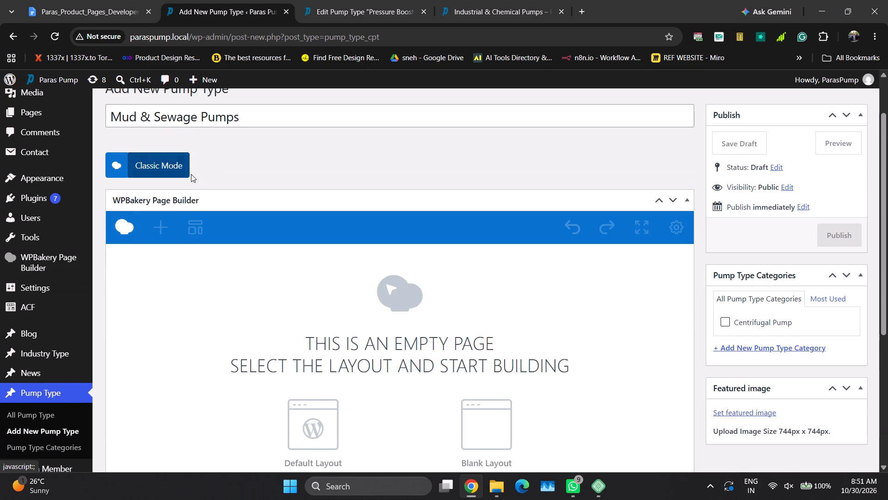
Set the mud-sewage picture from the media library as the post's featured image.
scroll(329, 337, "down", 3)
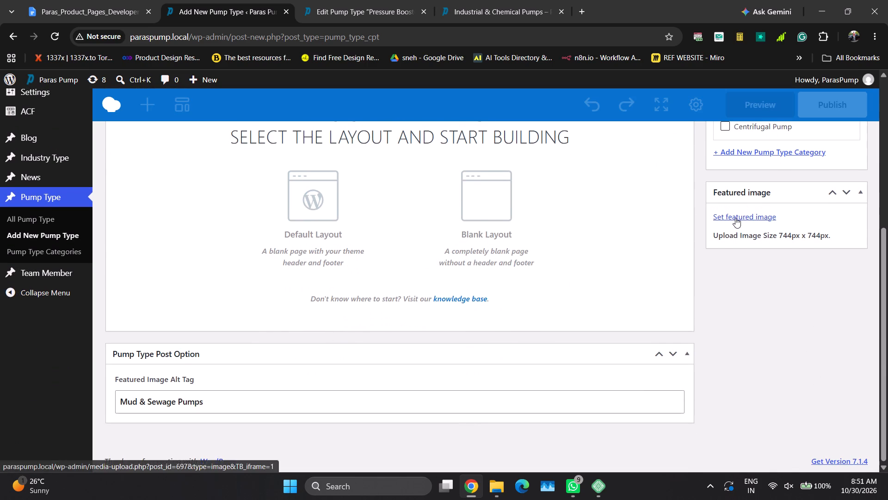
left_click(735, 218)
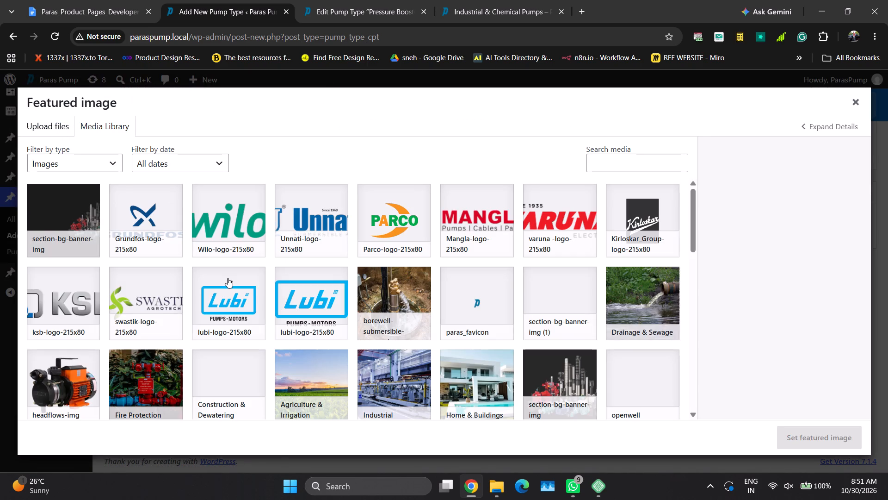
scroll(269, 348, "down", 1)
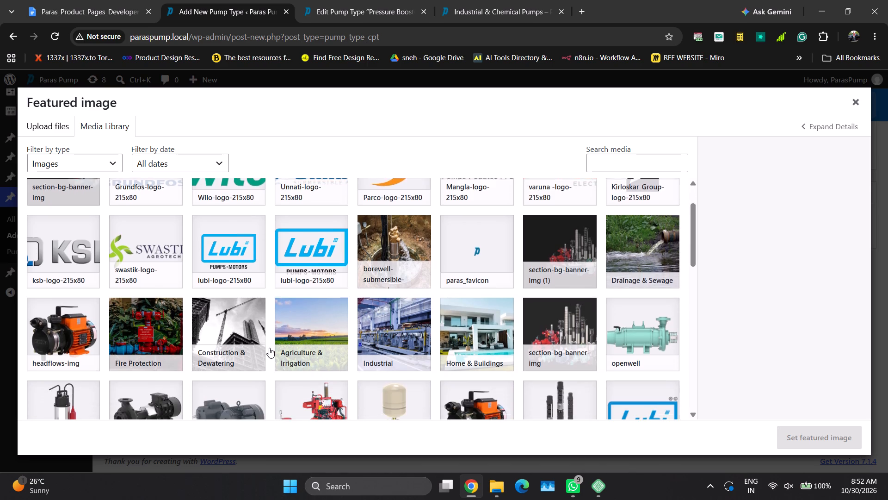
scroll(269, 348, "down", 2)
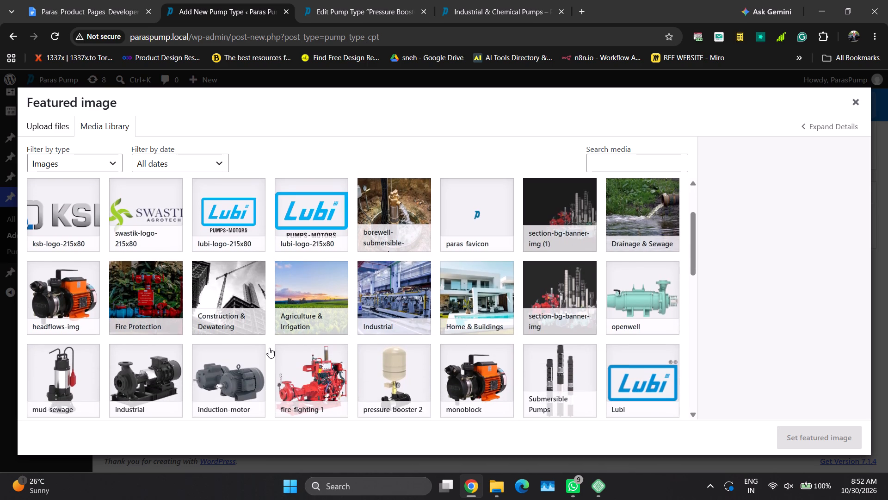
left_click(108, 0)
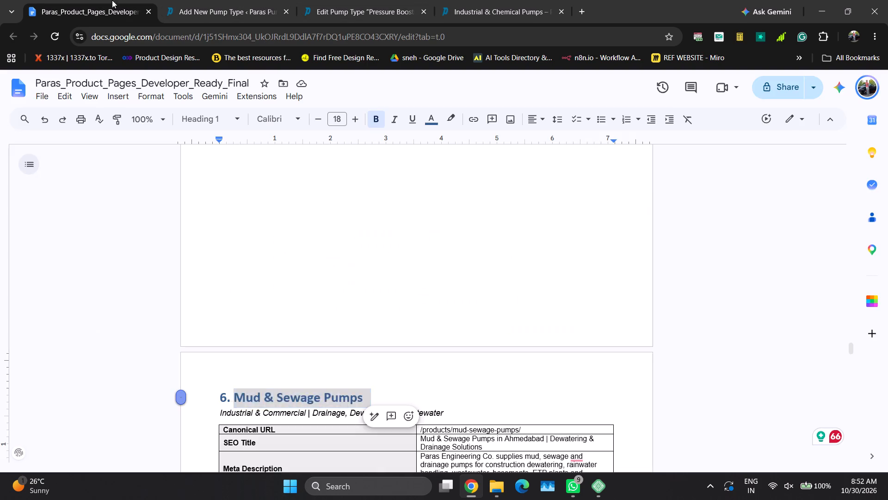
left_click(206, 0)
left_click(68, 381)
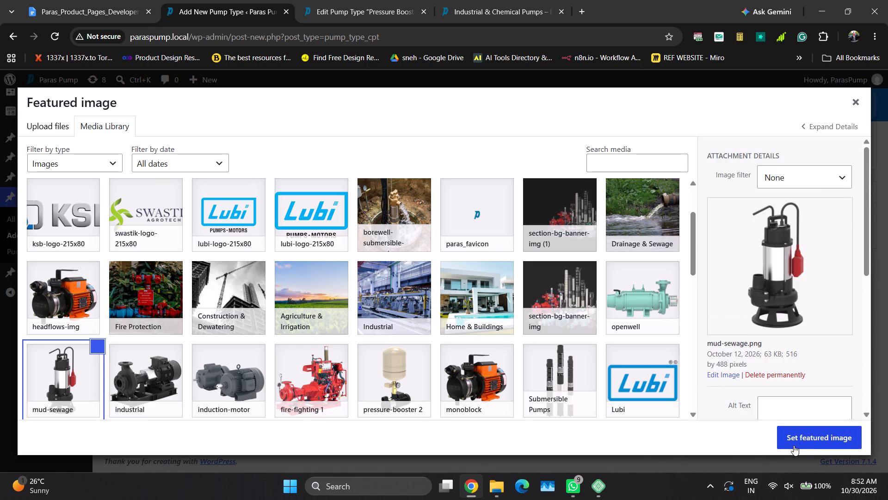
left_click(811, 434)
Add a row to the empty page, paste the copied row of product page elements, and remove the empty row.
left_click(308, 217)
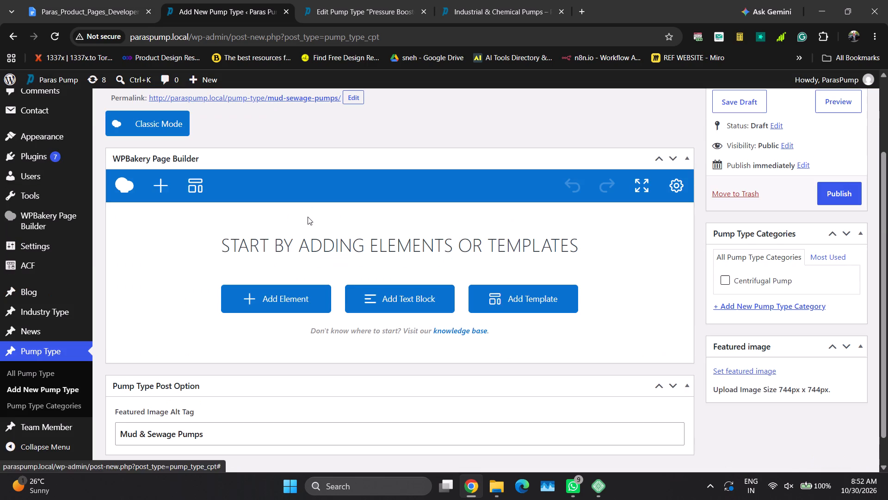
left_click(296, 297)
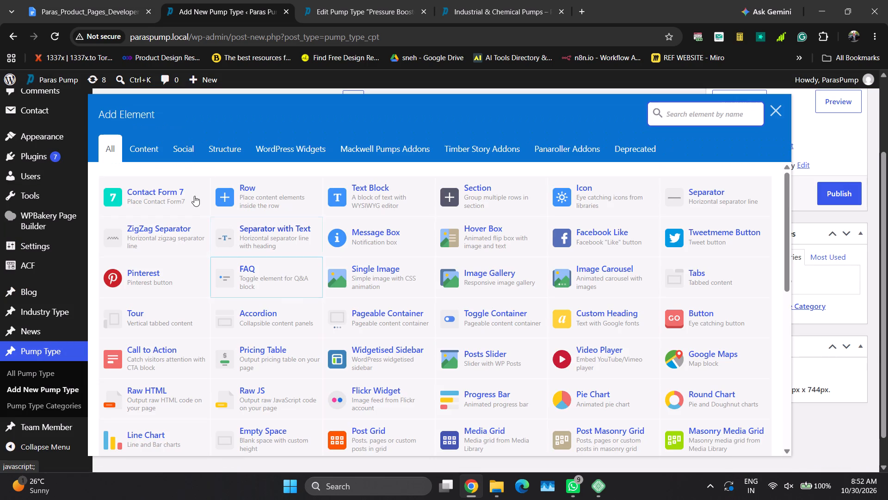
left_click(262, 190)
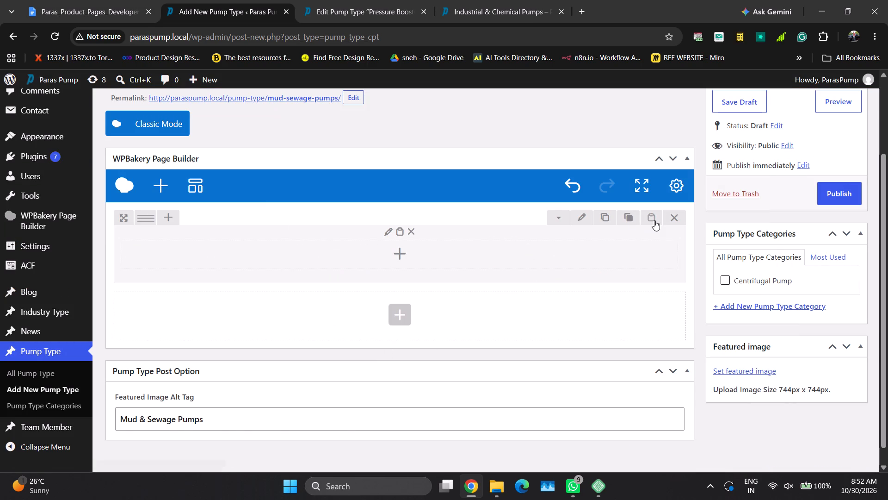
left_click(654, 220)
left_click(679, 220)
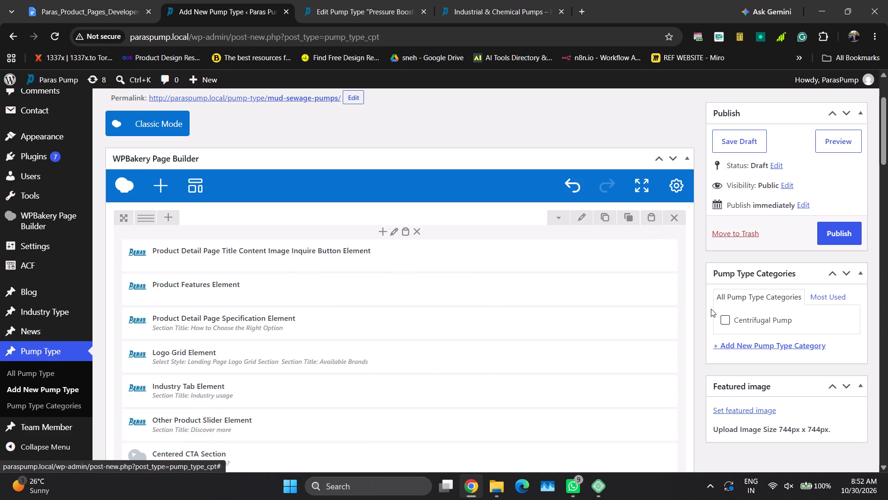
Assign the post to the Centrifugal Pump category.
left_click(725, 320)
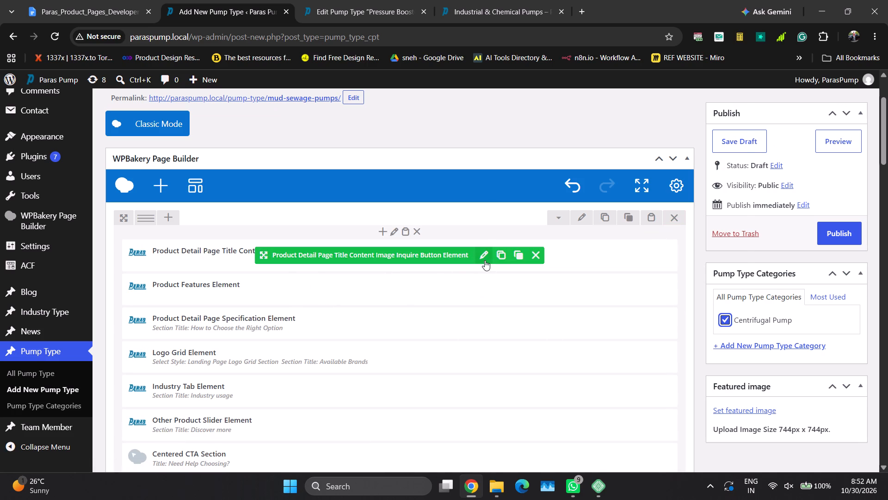
In the Product Detail Page Title Content Image element, set the Small Title to "Mud & Sewage Pumps" using the document heading.
left_click(485, 260)
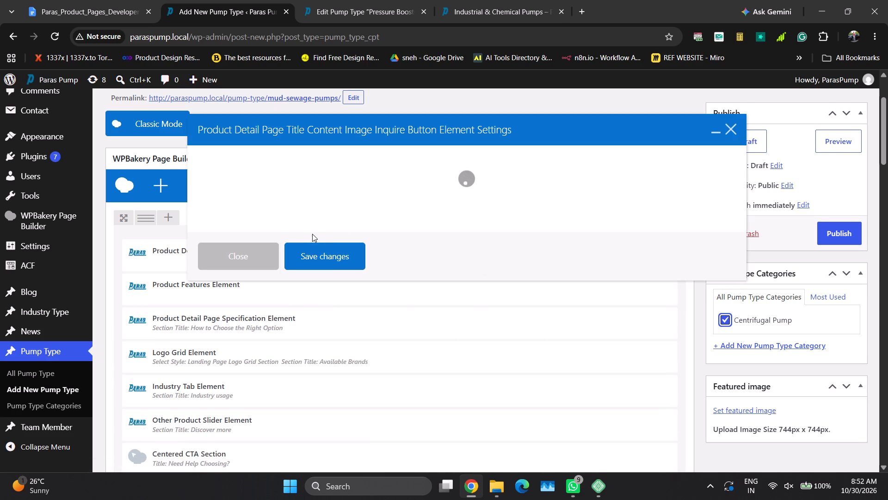
left_click(83, 0)
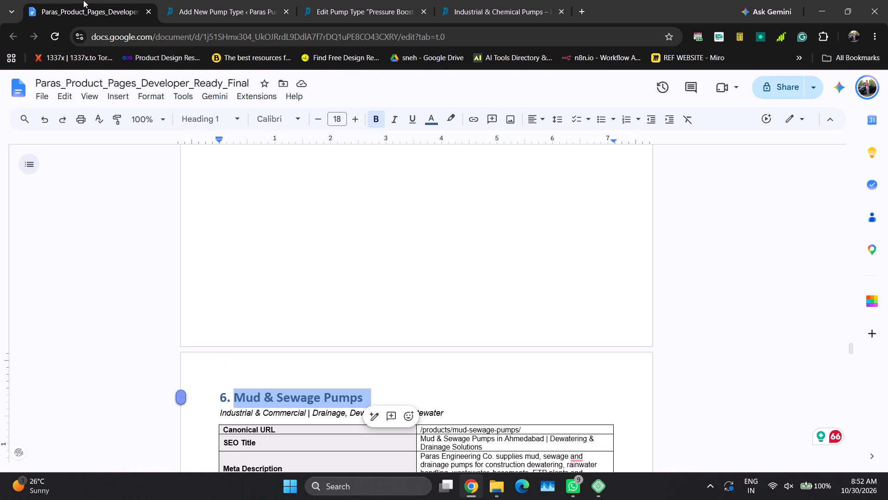
key("ctrl+c")
left_click(201, 0)
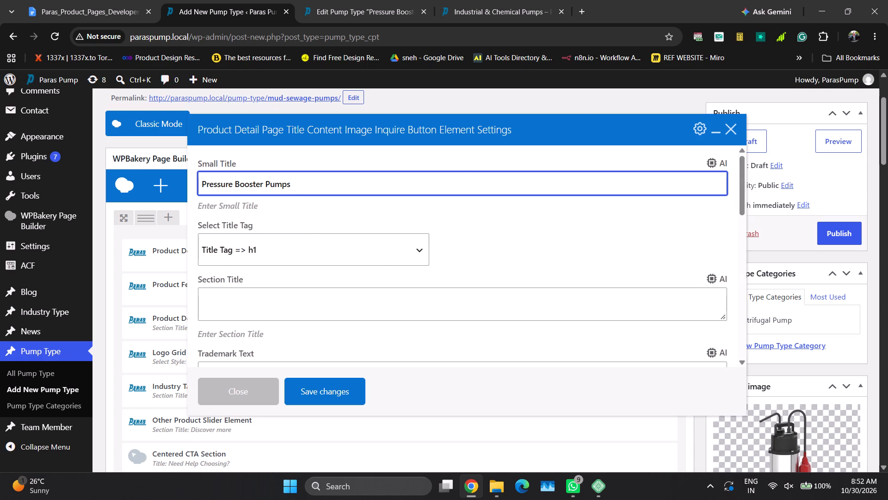
key("ctrl+a")
key("ctrl+v")
scroll(306, 223, "up", 4)
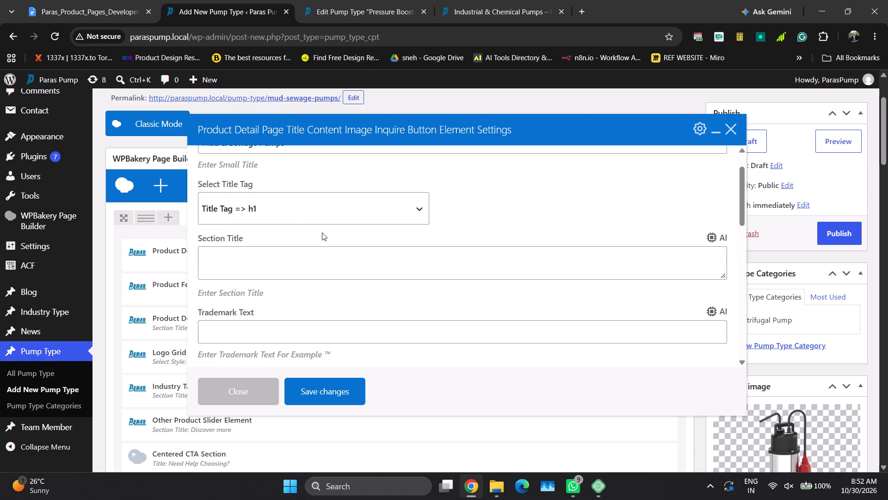
scroll(322, 232, "up", 2)
left_click(321, 221)
Set the element's Image Alt Tag to "Mud & Sewage Pumps".
scroll(321, 221, "down", 9)
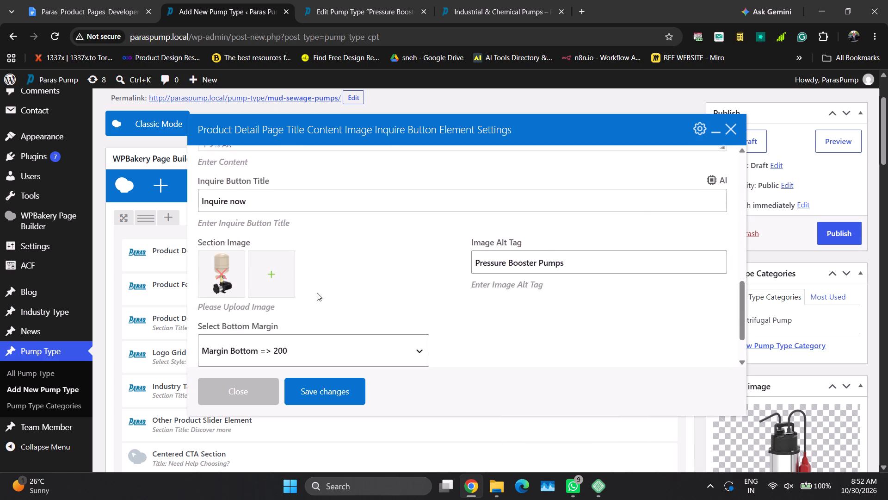
left_click(496, 252)
key("ctrl+a")
key("ctrl+v")
left_click(342, 271)
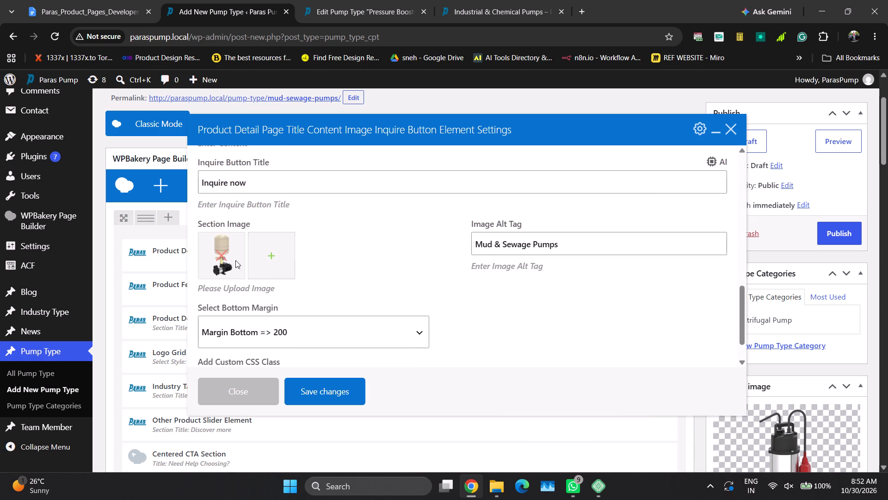
left_click(220, 256)
scroll(276, 264, "up", 5)
scroll(258, 289, "down", 1)
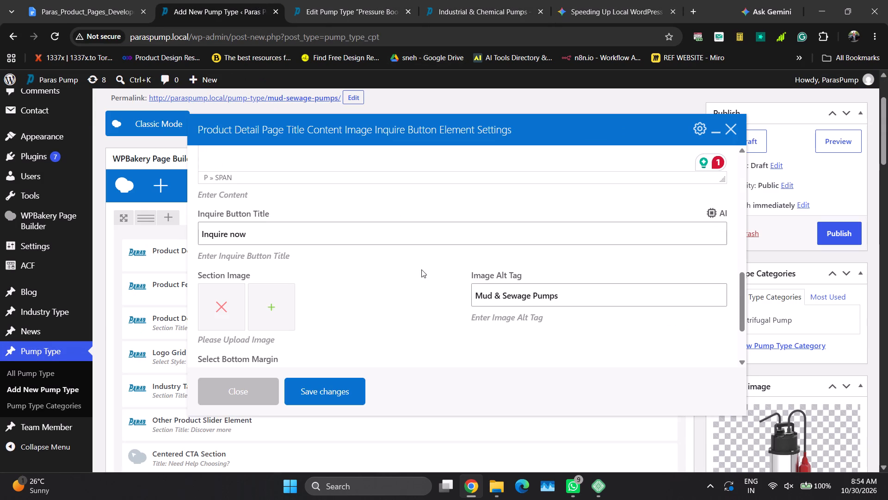
scroll(310, 284, "up", 1)
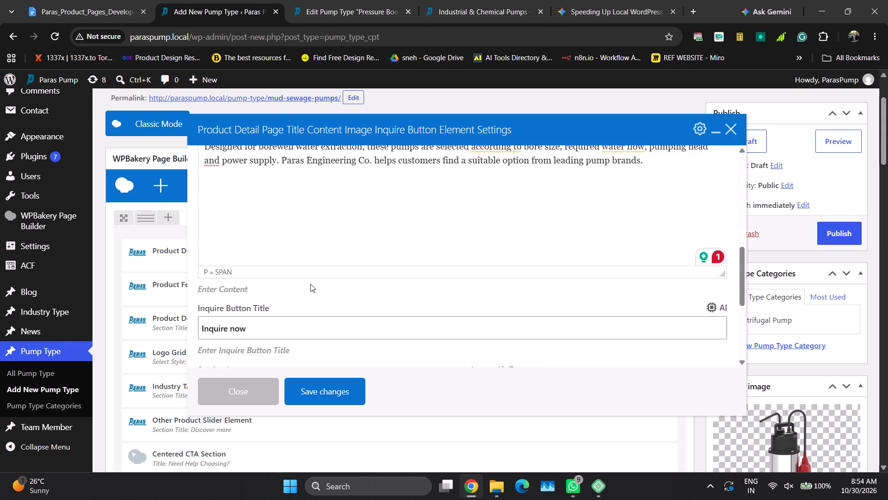
scroll(310, 284, "up", 2)
left_click(108, 0)
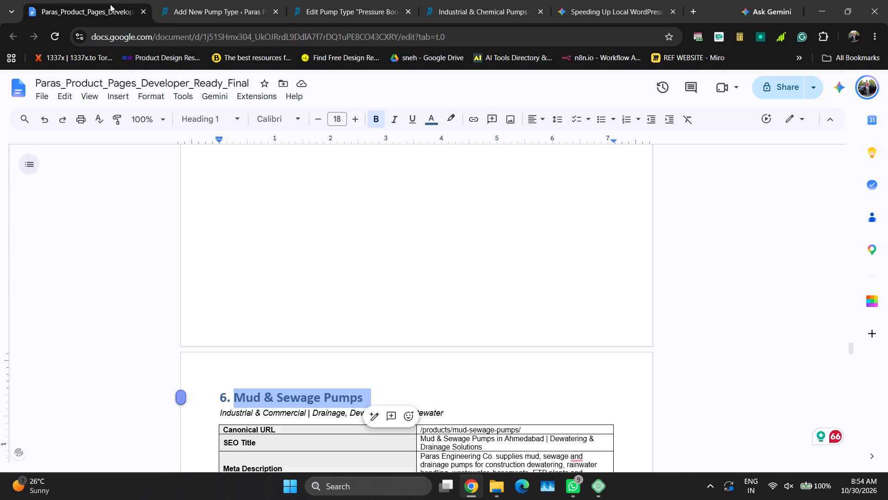
scroll(340, 325, "down", 4)
left_click(247, 398)
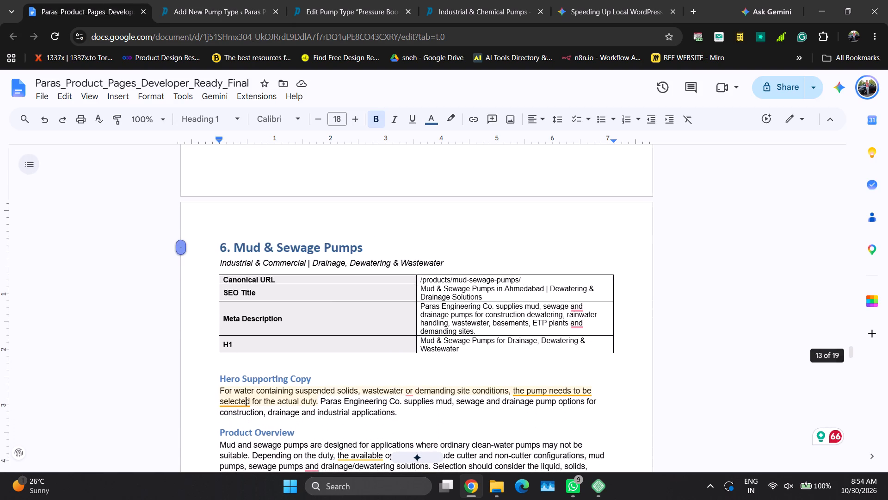
left_click(220, 391)
left_click(217, 404)
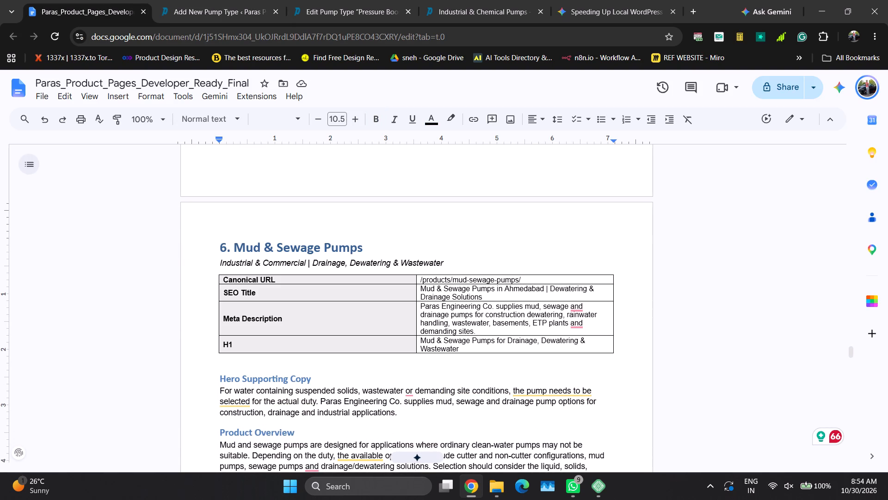
key("Up")
key("shift+Down")
key("shift+Down")
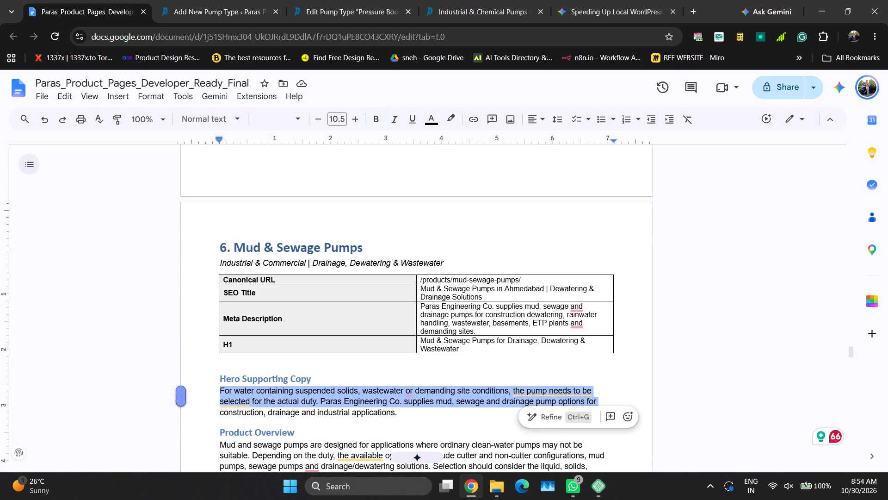
key("shift+Down")
key("ctrl+c")
key("ctrl+c")
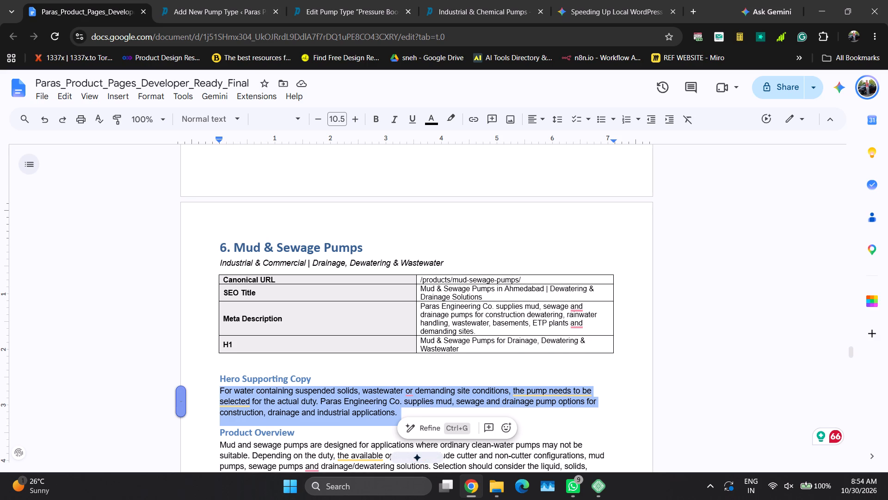
scroll(333, 315, "down", 3)
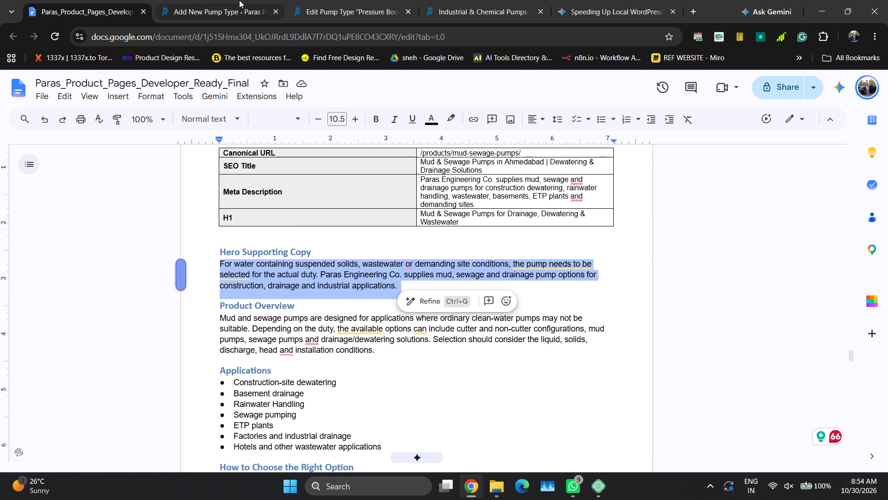
Replace the borewell text in the Title Content Image element's Content with the copied hero paragraph and save the element's changes.
left_click(227, 0)
left_click(264, 300)
key("ctrl+a")
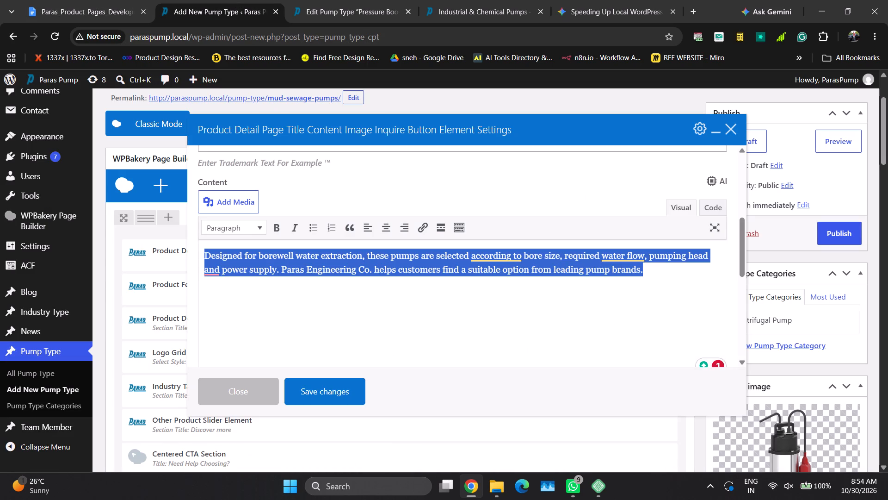
key("ctrl+v")
left_click(302, 388)
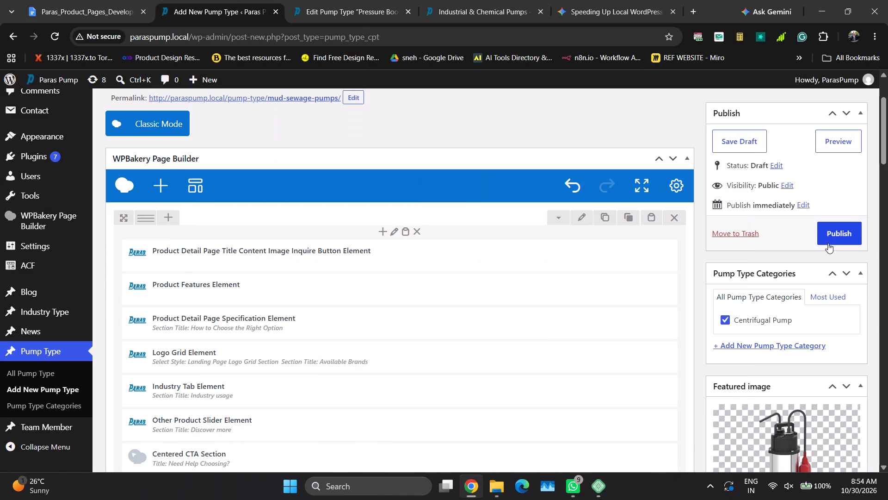
Publish the Mud & Sewage Pumps Pump Type page.
left_click(830, 237)
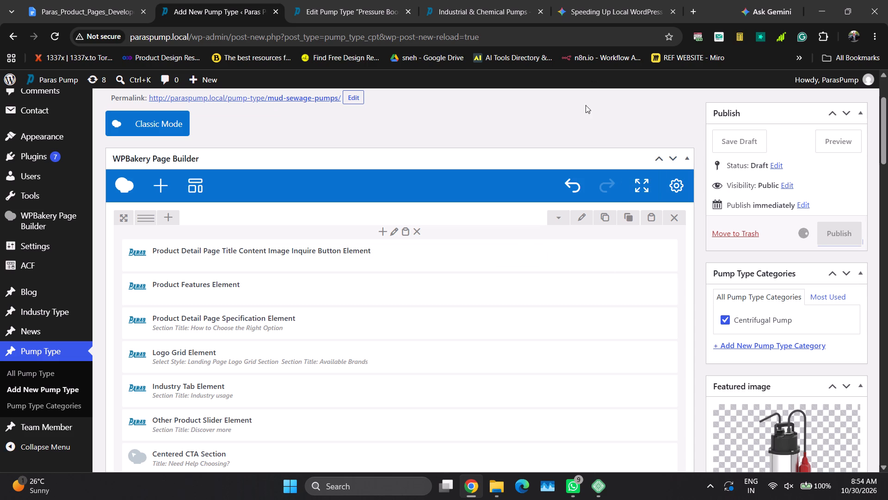
Switch to Local and open the paraspump site's folder.
left_click(604, 483)
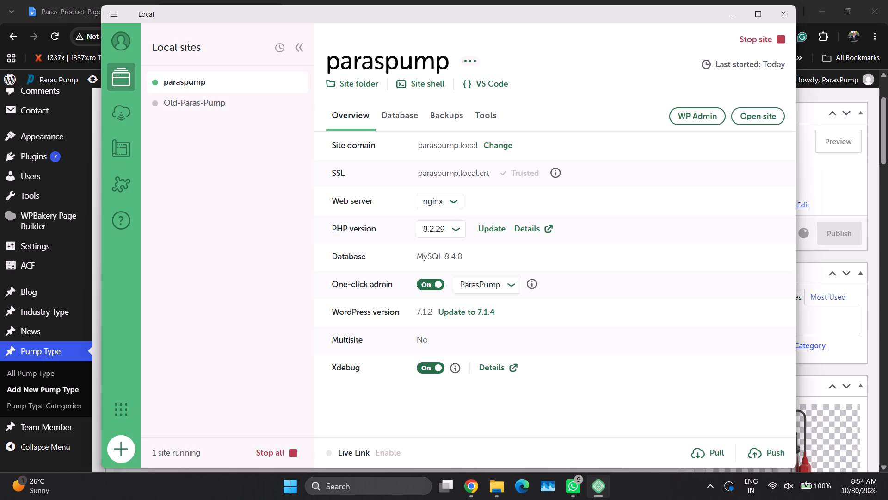
left_click(364, 85)
left_click(869, 300)
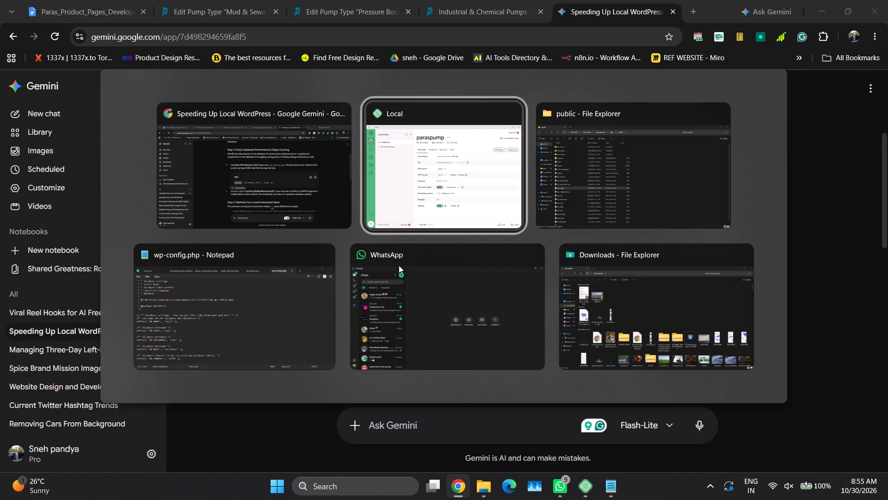
Switch to wp-config.php in Notepad and search it for the copied text, going through the matches down to the ABSPATH definition.
key("alt+Tab")
key("alt+Tab")
left_click(399, 264)
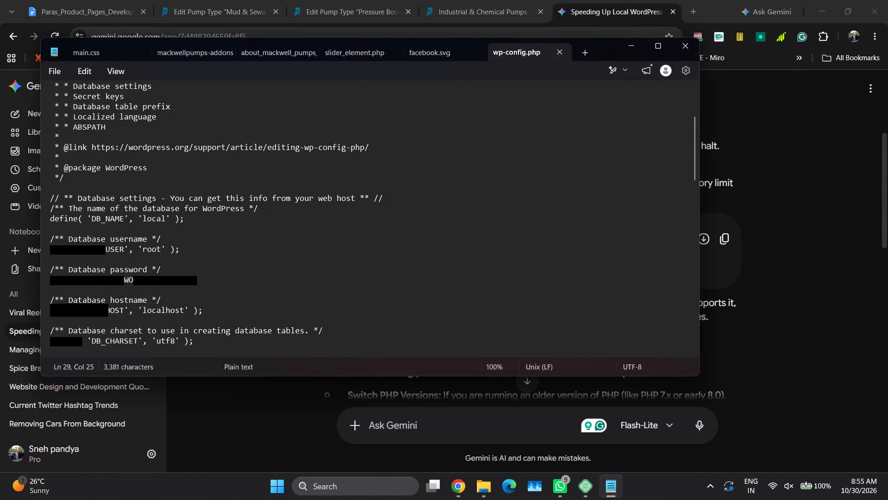
key("ctrl+f")
key("ctrl+v")
key("Return")
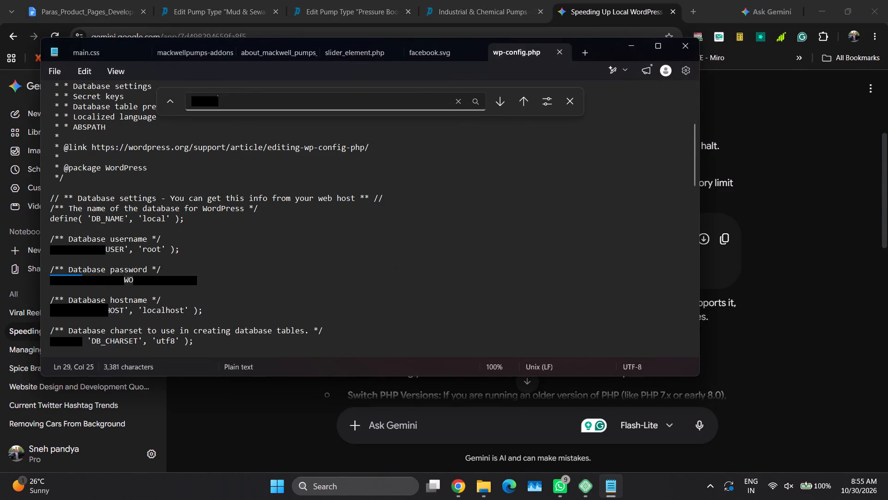
key("Return")
key("Return")
key("Return")
key("Return")
key("Return")
key("Return")
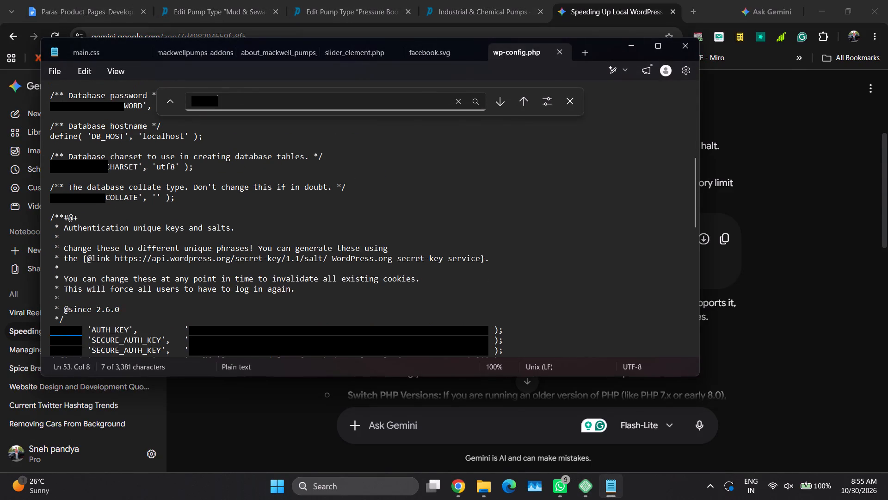
key("Return")
key("Return")
key("Return")
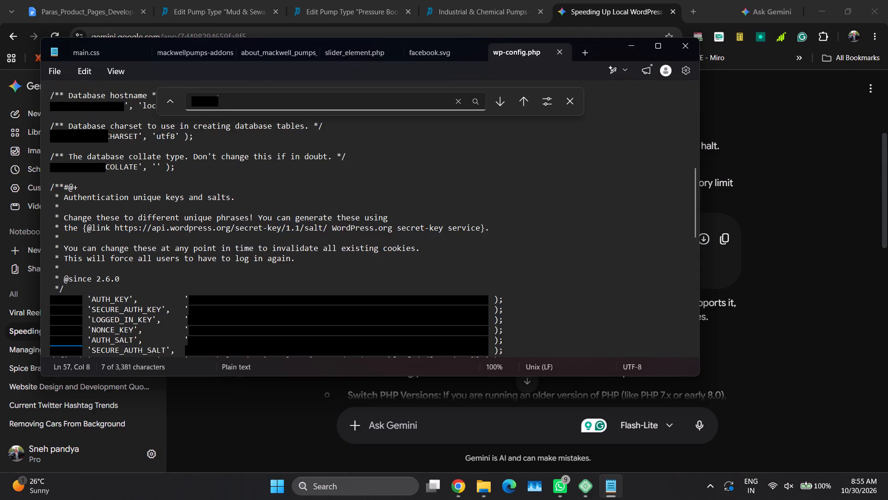
key("Return")
key("Return")
key("Return")
key("Return")
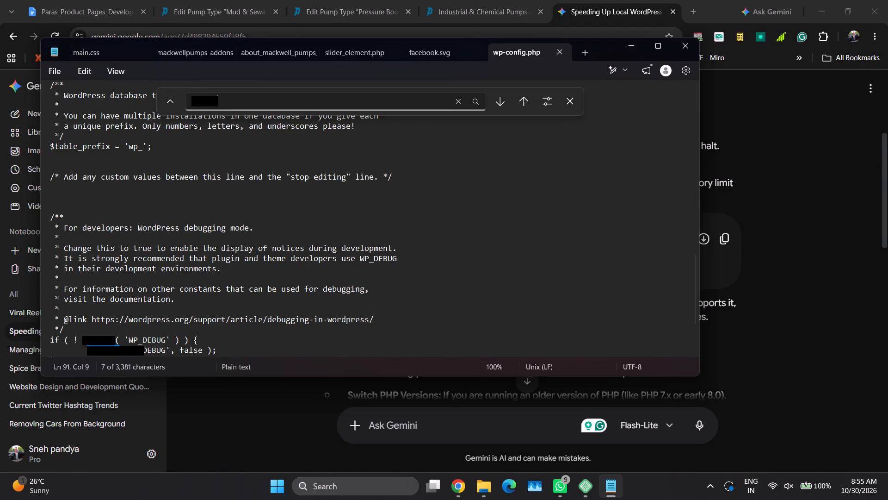
key("Return")
key("Return")
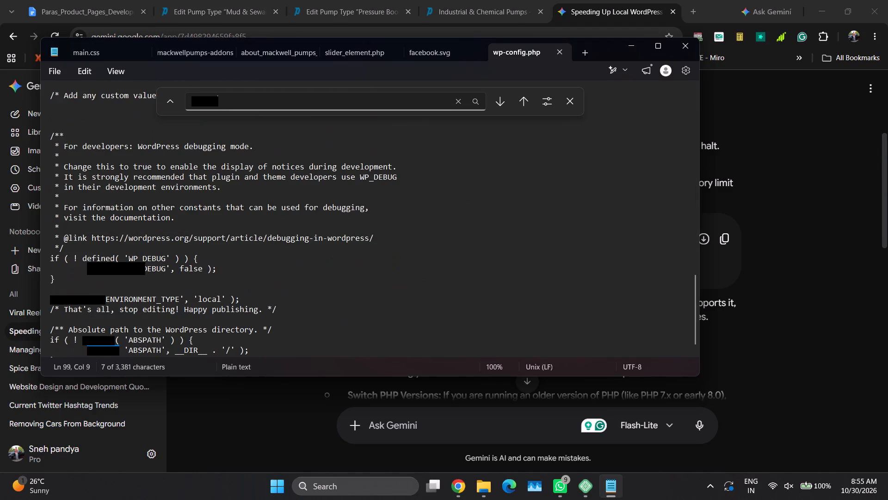
key("Return")
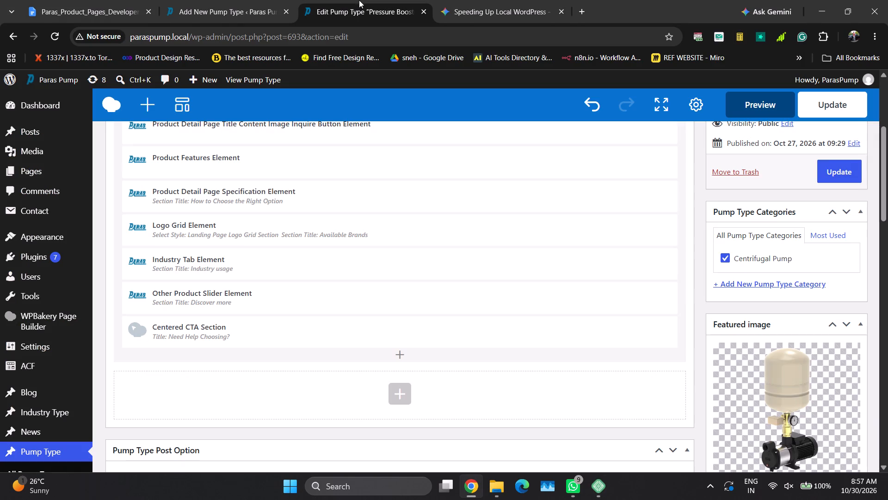
scroll(387, 249, "up", 1)
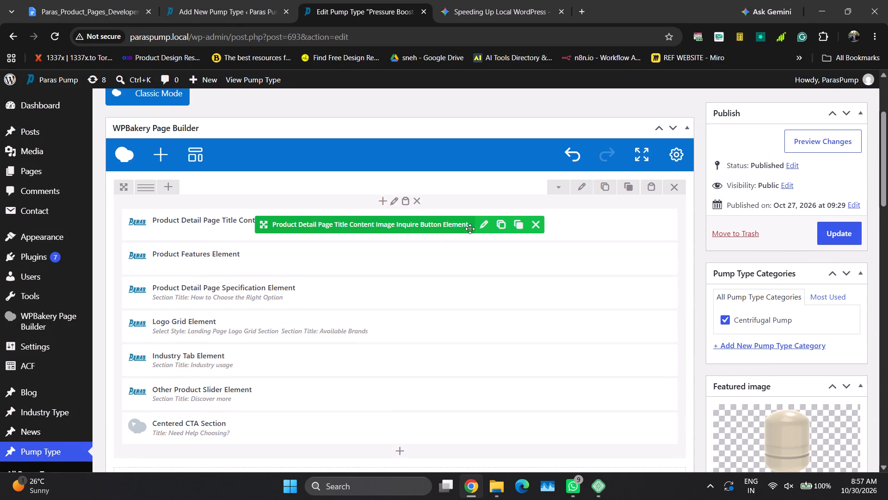
Reopen the settings of the Product Detail Page Title Content Image Inquire Button Element in the new Fire Fighting Pumps entry.
left_click(220, 0)
left_click(271, 256)
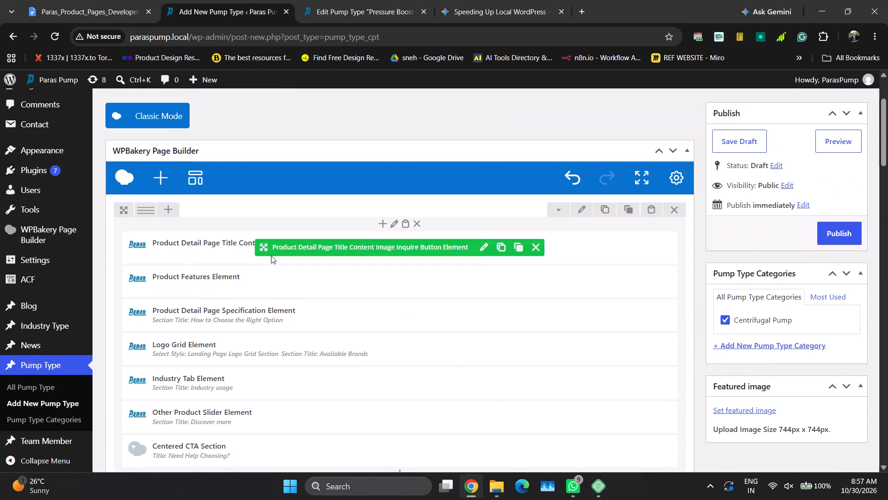
left_click(479, 248)
left_click(234, 180)
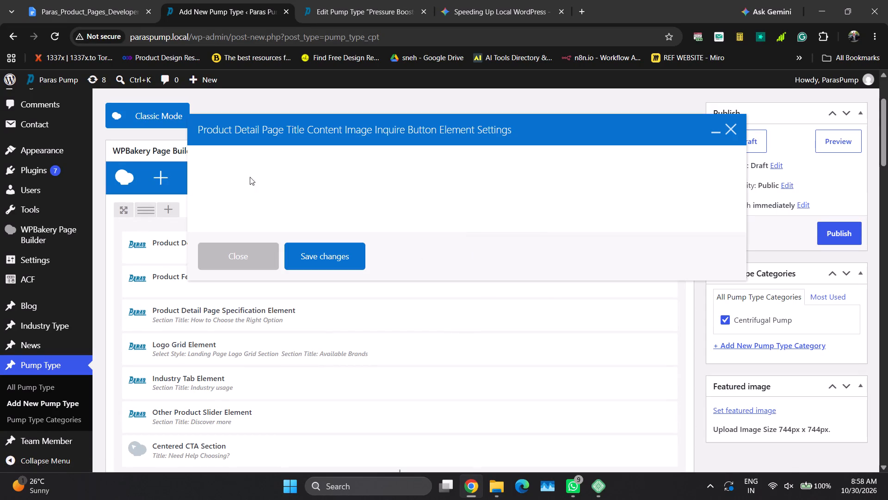
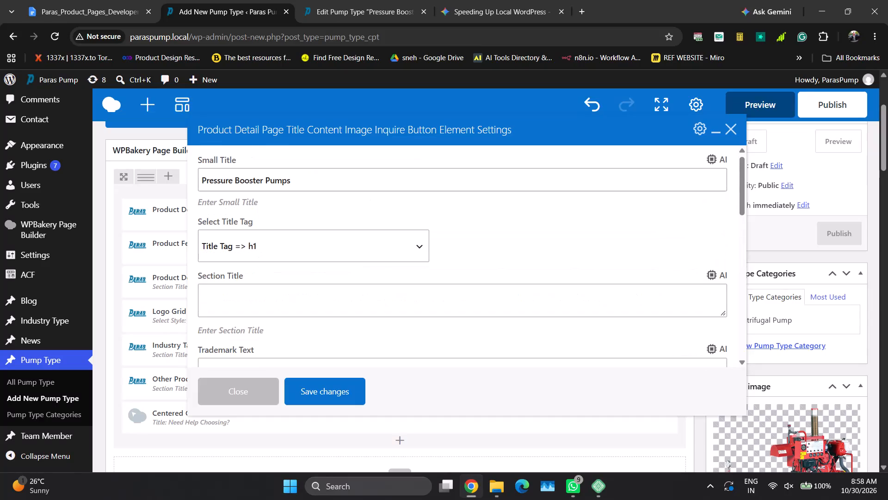
Replace the element's Small Title with the Fire Fighting Pumps heading from the Google Docs copy.
left_click(299, 172)
key("ctrl+a")
key("ctrl+c")
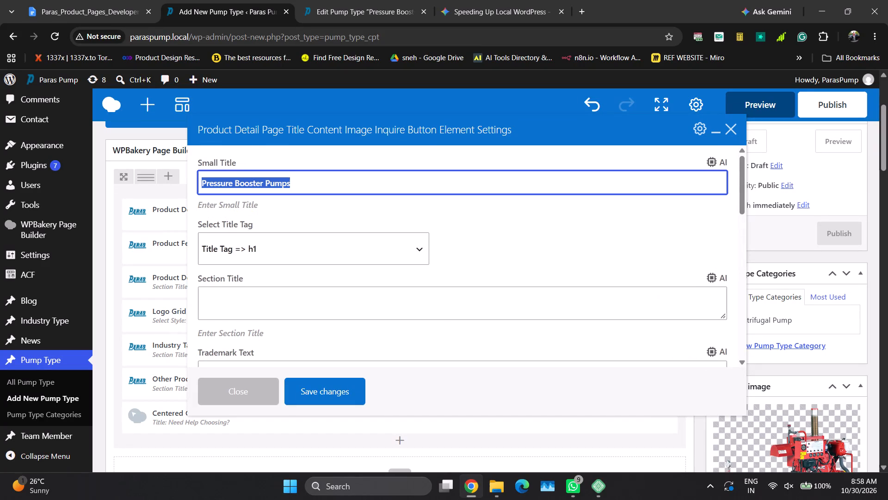
key("ctrl+v")
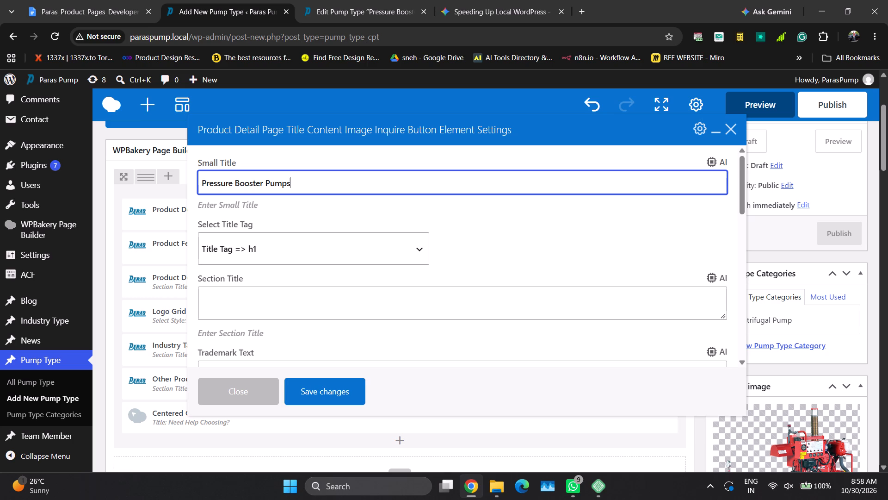
left_click(33, 0)
key("ctrl+c")
left_click(176, 0)
left_click(293, 168)
key("ctrl+a")
key("ctrl+v")
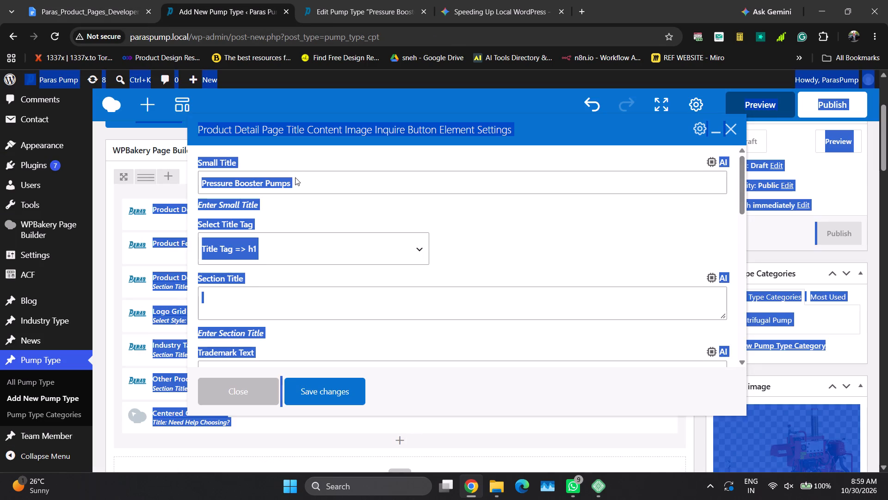
left_click(301, 190, "ctrl")
key("ctrl+a")
key("ctrl+v")
left_click(438, 277)
Set the element's Image Alt Tag to Fire Fighting Pumps.
scroll(438, 277, "down", 2)
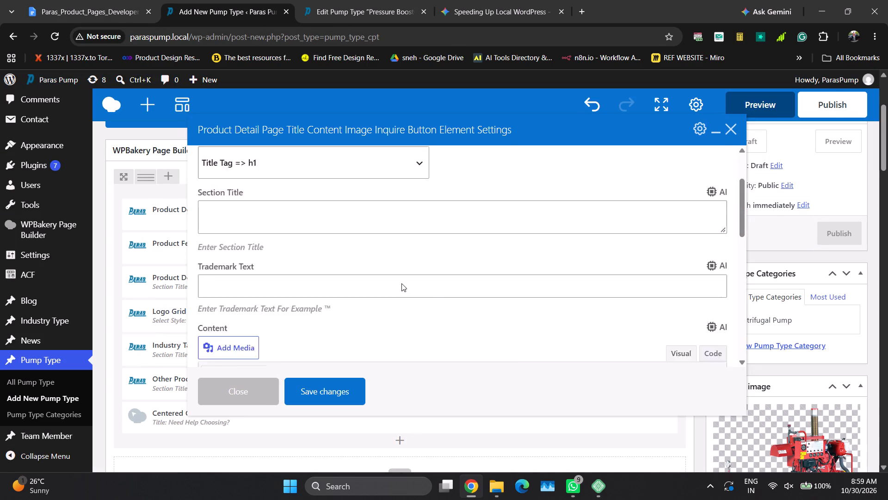
scroll(401, 283, "down", 6)
left_click(521, 258)
key("ctrl+a")
key("ctrl+v")
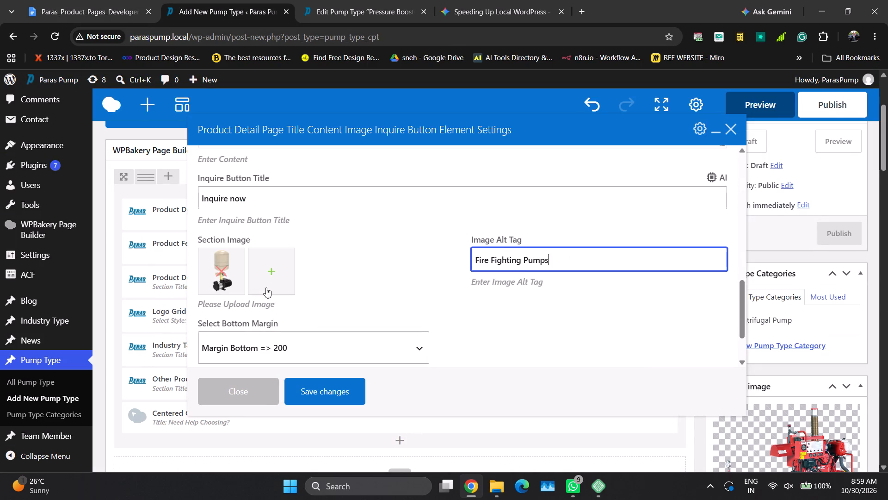
Replace the element's Section Image with the red fire fighting pump image from the media library.
left_click(227, 266)
left_click(222, 274)
left_click(216, 272)
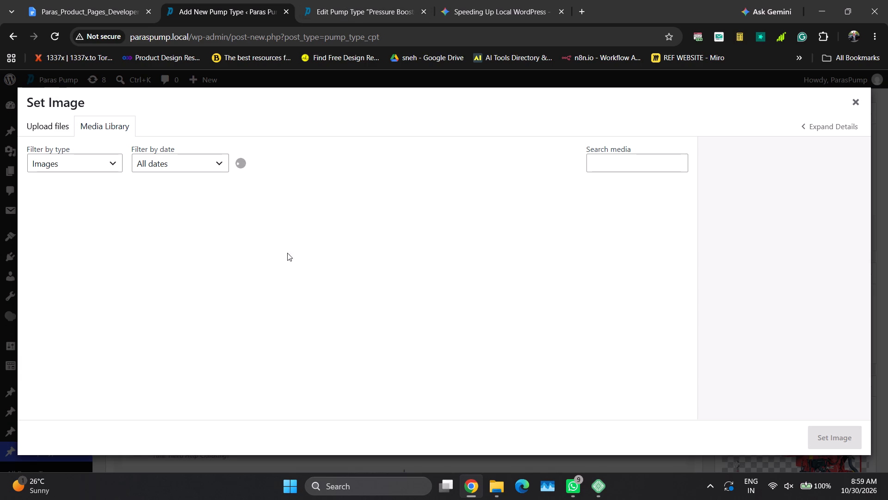
scroll(307, 355, "down", 1)
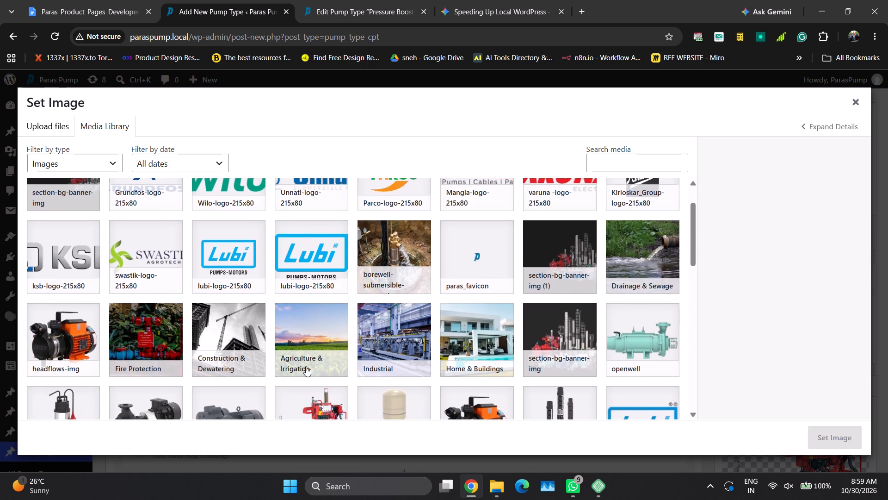
scroll(306, 366, "down", 1)
left_click(307, 371)
left_click(851, 445)
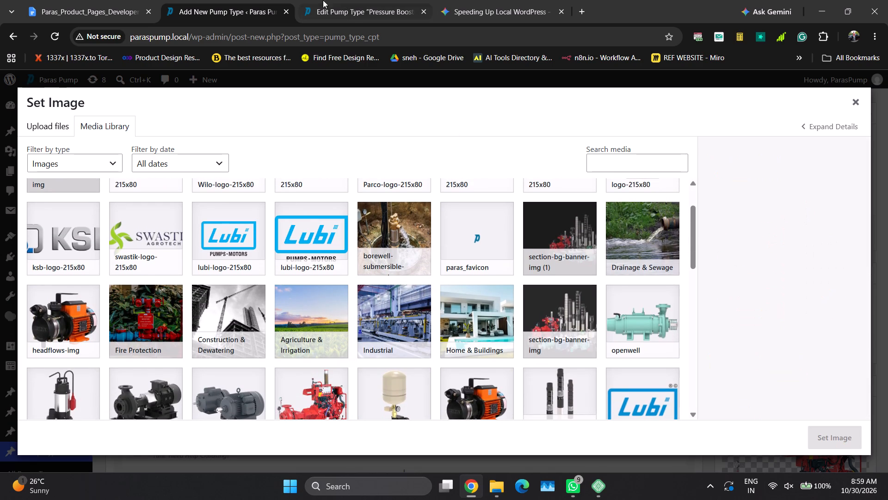
Copy the Hero Supporting Copy paragraph under 7. Fire Fighting Pumps in the Google Docs copy.
left_click(129, 0)
left_click(155, 262)
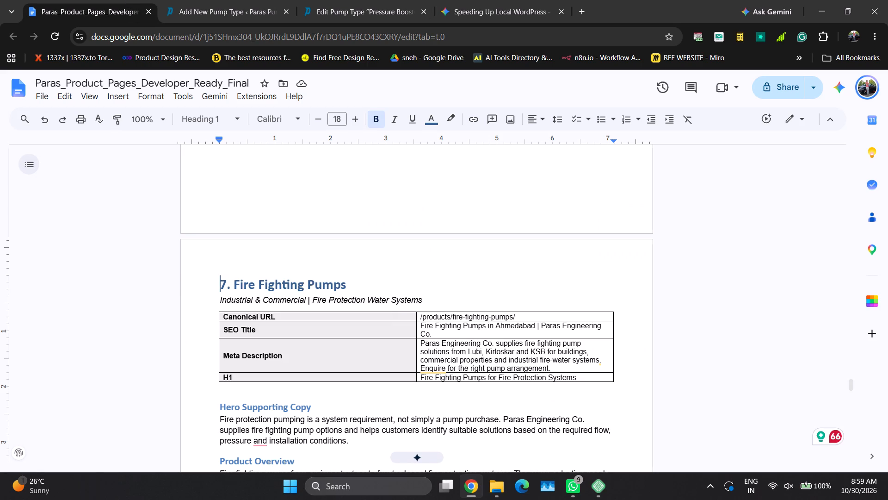
key("Down")
key("Down")
key("Down")
key("Down")
key("Down")
key("Down")
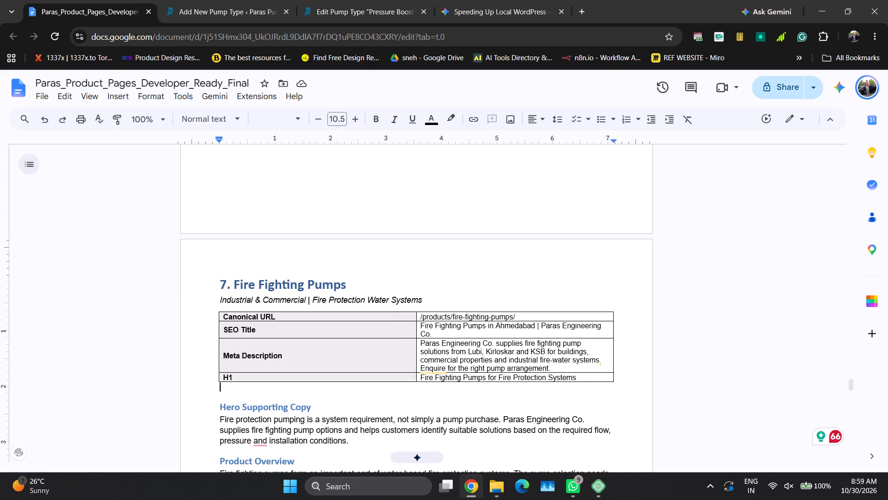
key("Down")
key("Down")
key("shift+Down")
key("shift+Down")
key("shift+Down")
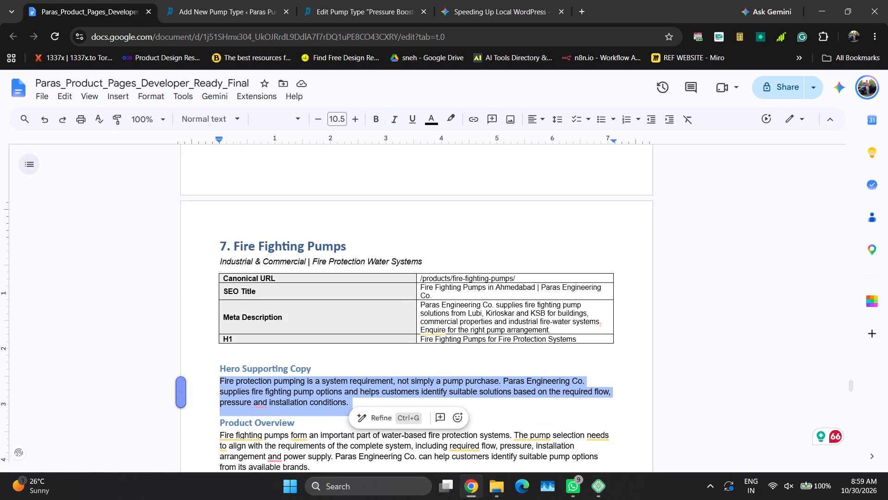
key("ctrl+c")
key("ctrl+c")
key("ctrl+c")
Replace the element's Content text with the copied Fire Fighting Pumps hero paragraph and save the element settings.
left_click(178, 0)
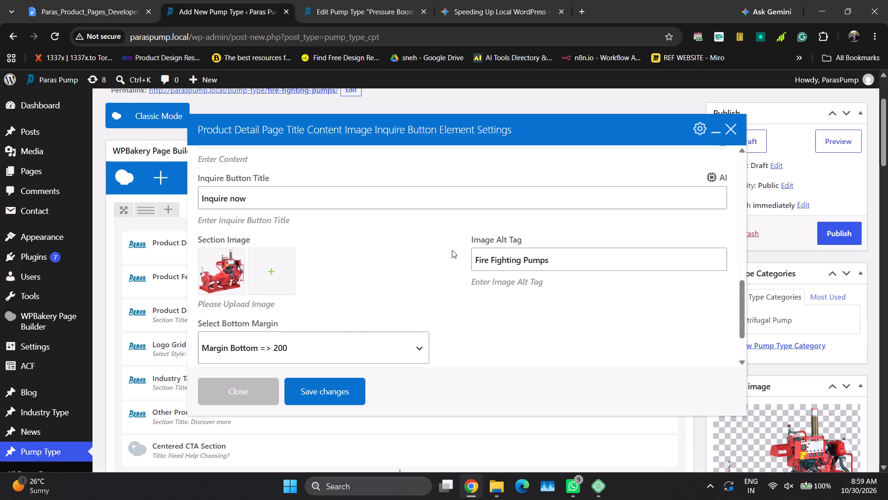
scroll(284, 198, "up", 3)
left_click(292, 235)
key("ctrl+a")
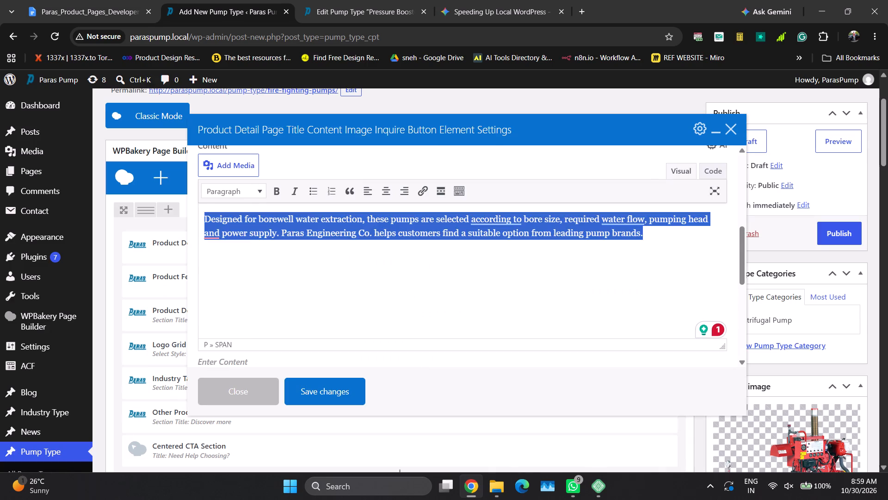
key("ctrl+v")
left_click(401, 283)
scroll(401, 283, "up", 7)
scroll(398, 283, "down", 2)
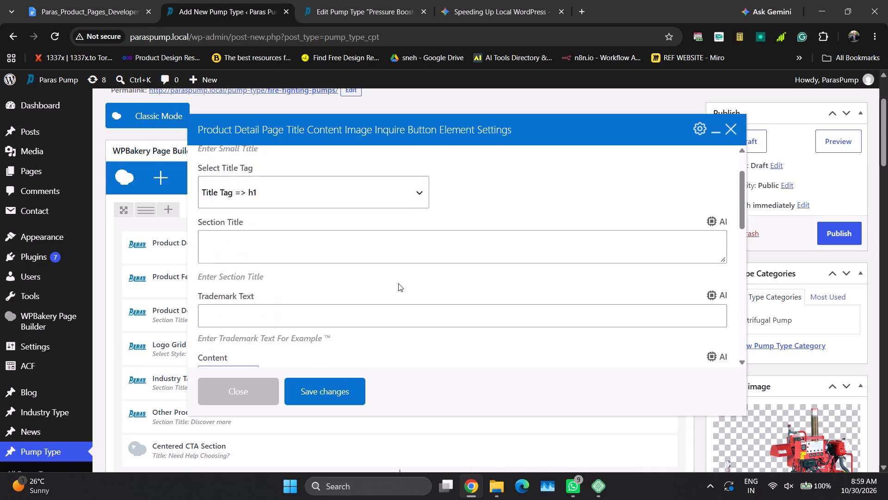
scroll(398, 283, "down", 4)
left_click(353, 381)
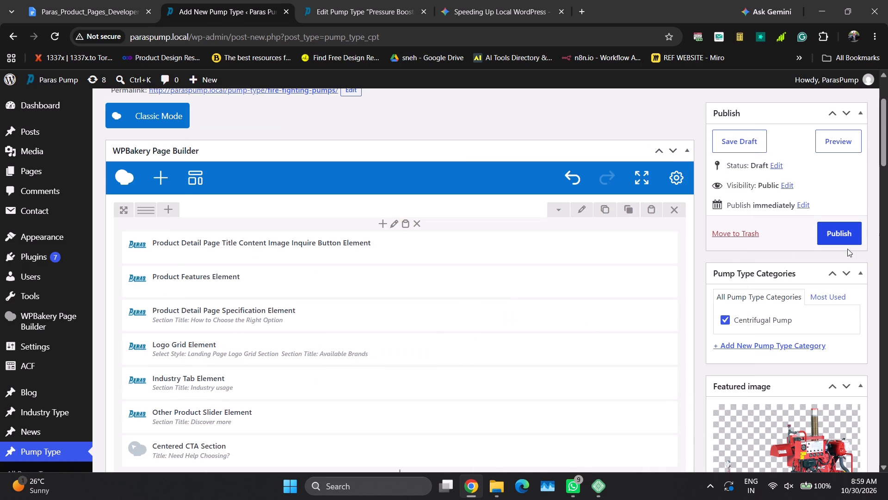
Publish the Fire Fighting Pumps pump type entry.
left_click(847, 249)
left_click(844, 244)
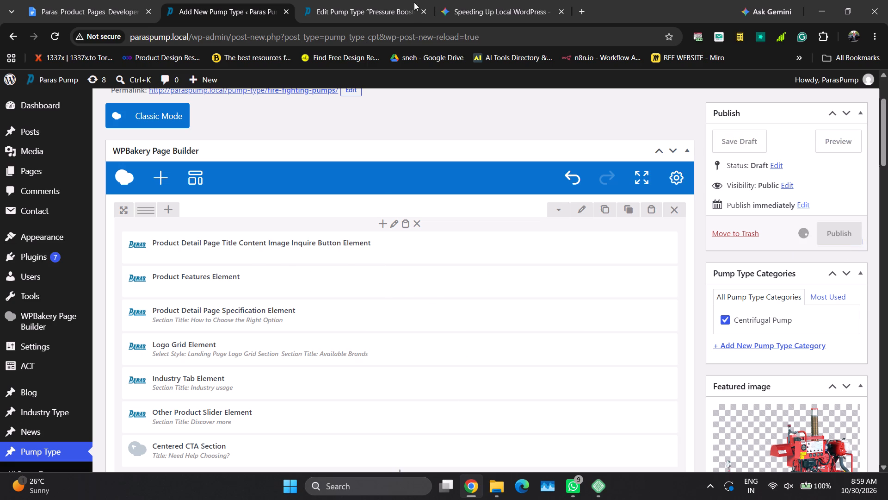
Open the Fire Fighting Pumps page from its permalink and check its hero section while the entry publishes.
left_click(254, 94, "ctrl")
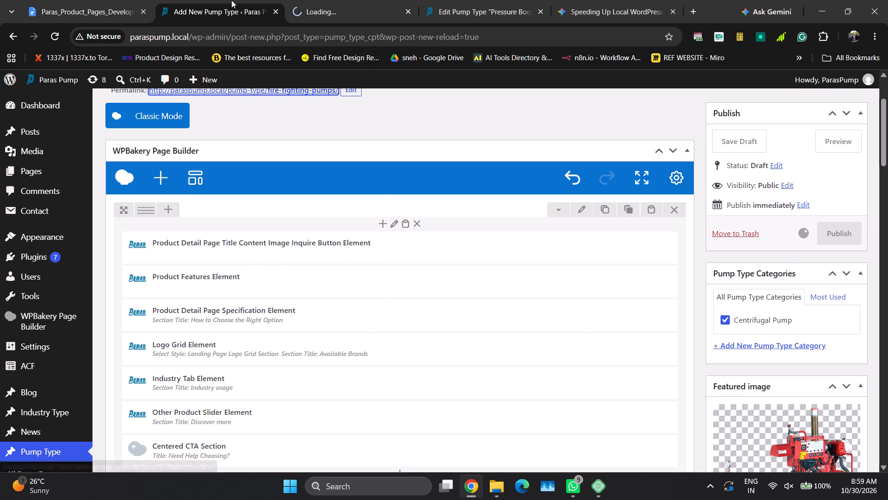
left_click(230, 0)
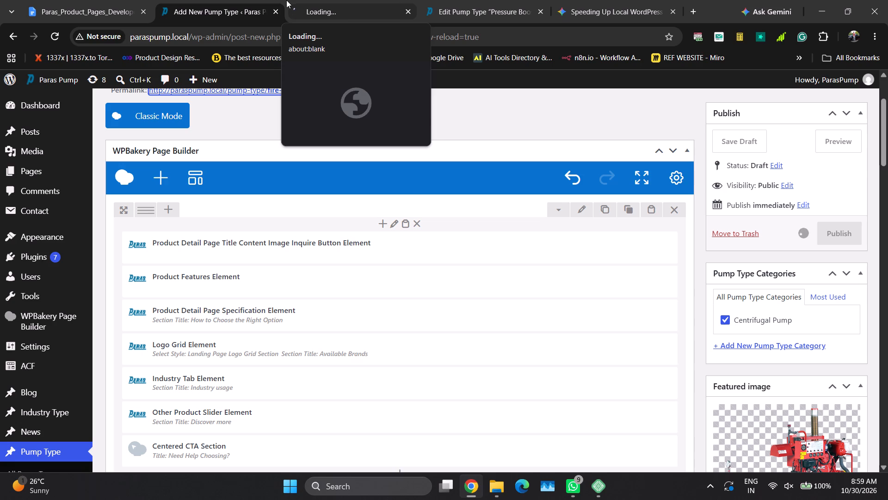
scroll(407, 115, "up", 2)
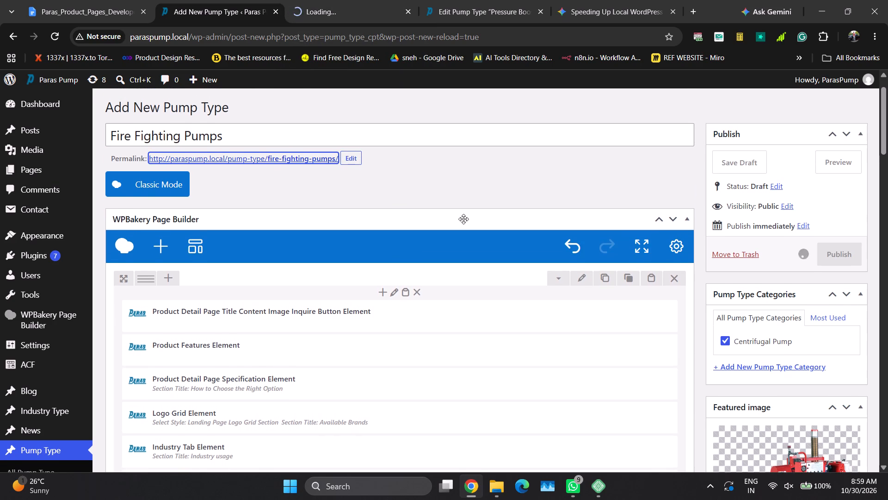
scroll(471, 217, "down", 1)
scroll(840, 429, "up", 1)
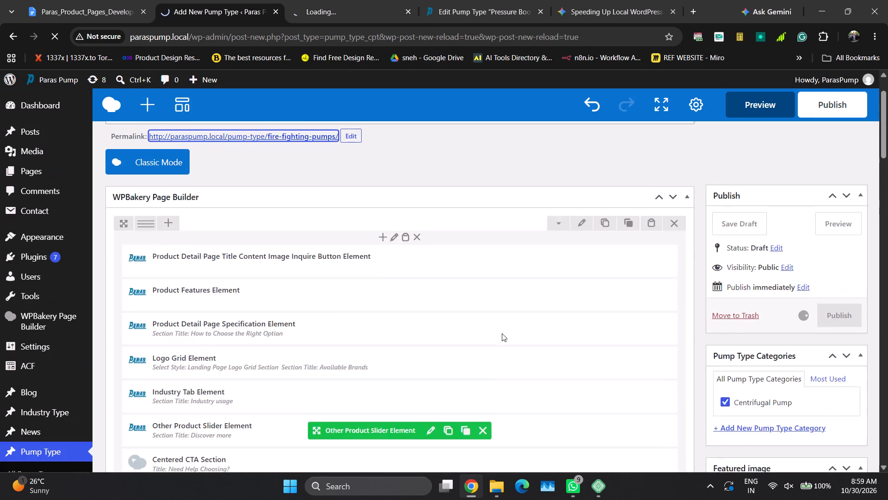
scroll(434, 189, "up", 1)
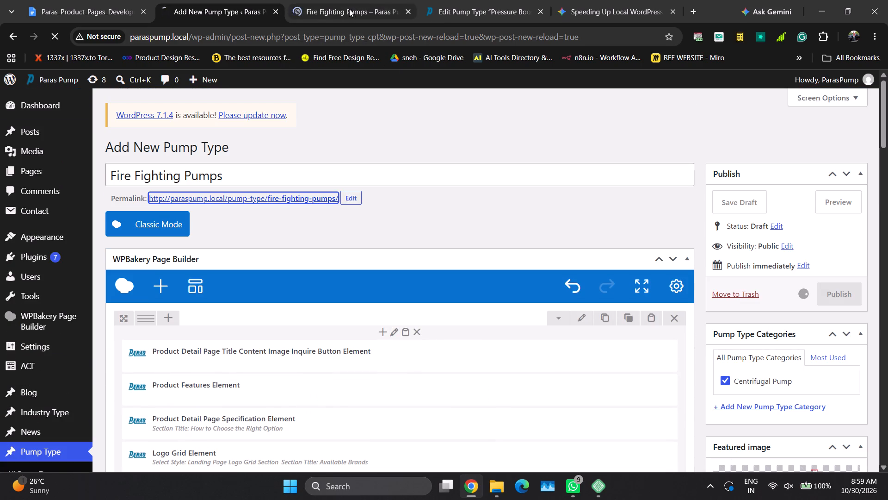
left_click(347, 8)
left_click(237, 0)
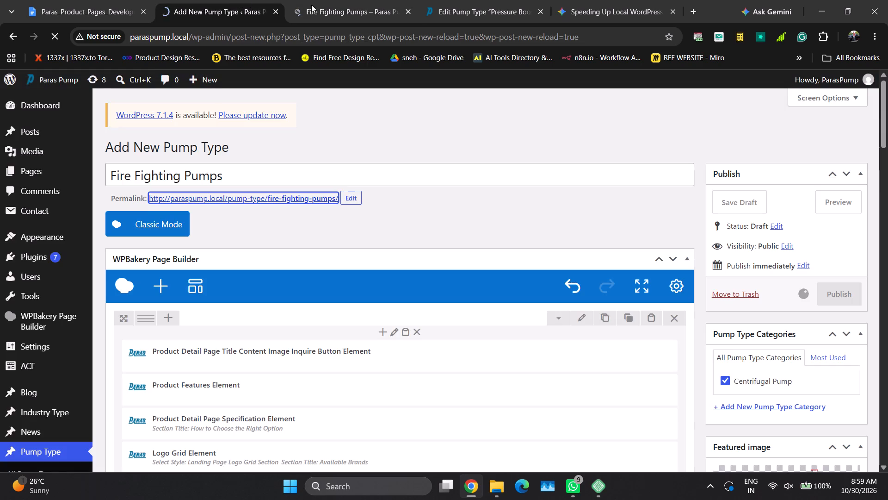
left_click(311, 5)
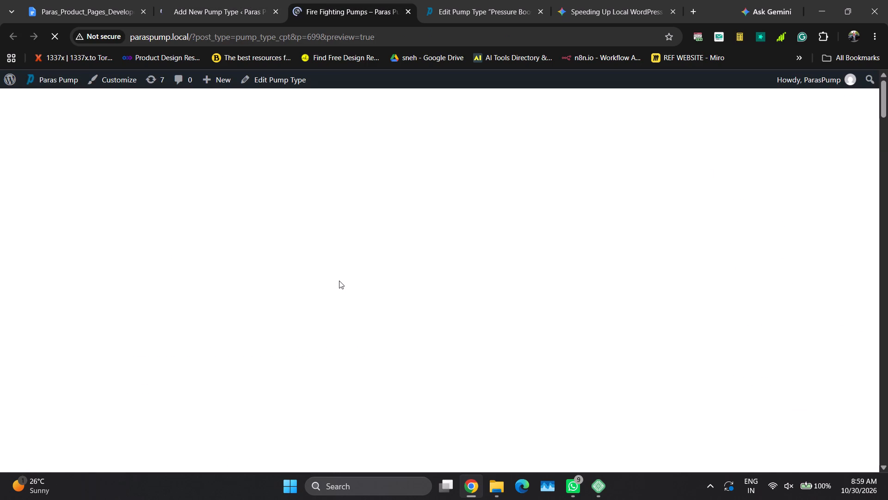
left_click(235, 0)
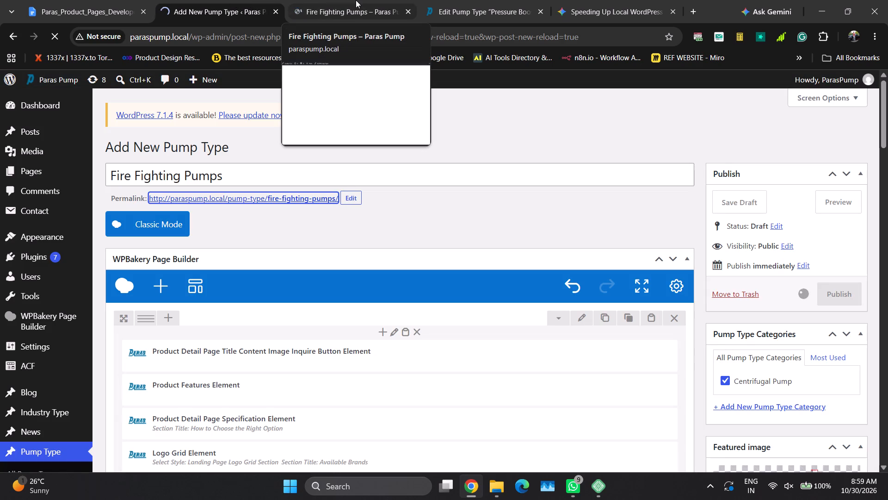
left_click(356, 0)
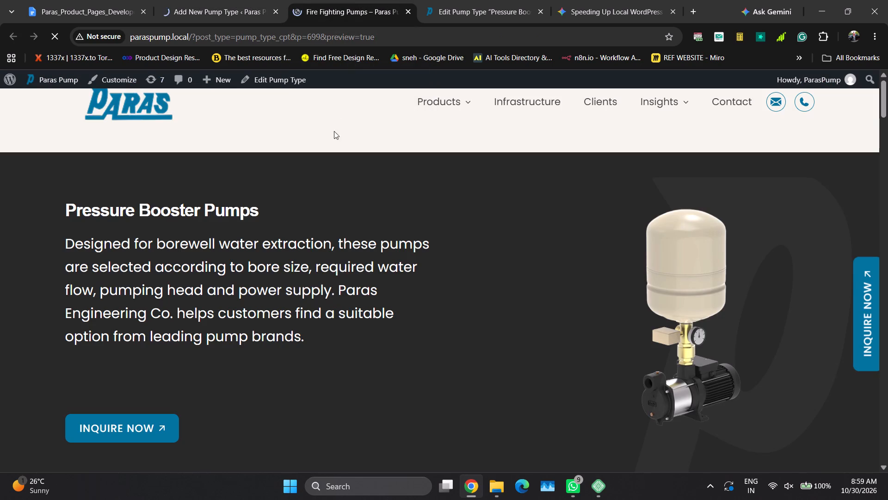
Force-reload the Fire Fighting Pumps preview page to check the updated hero section and the entry's publishing status.
key("ctrl+shift+r")
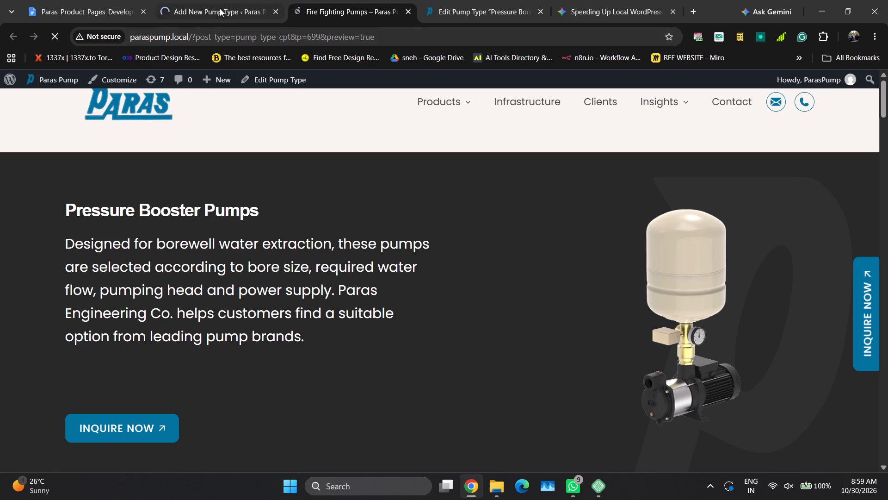
key("ctrl+shift+r")
key("ctrl+shift+r")
key("ctrl+shift+r")
key("ctrl+shift+r")
key("ctrl+shift+r")
key("ctrl+shift+r")
left_click(241, 23)
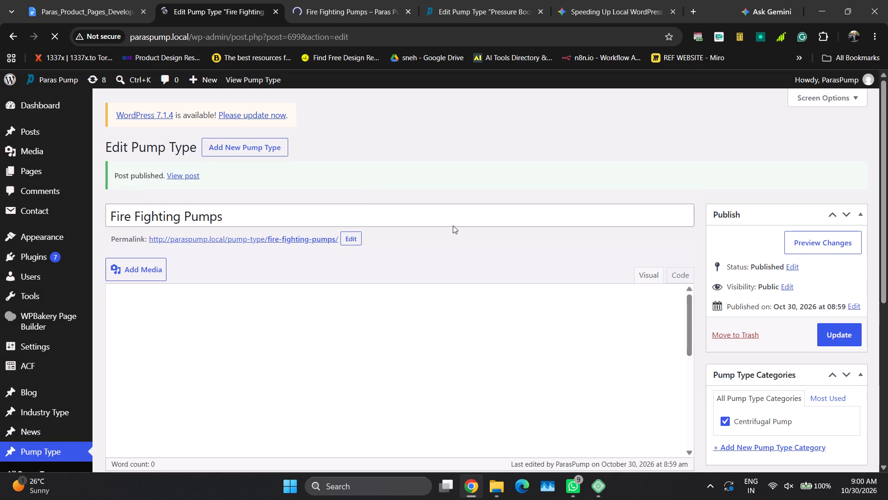
left_click(383, 0)
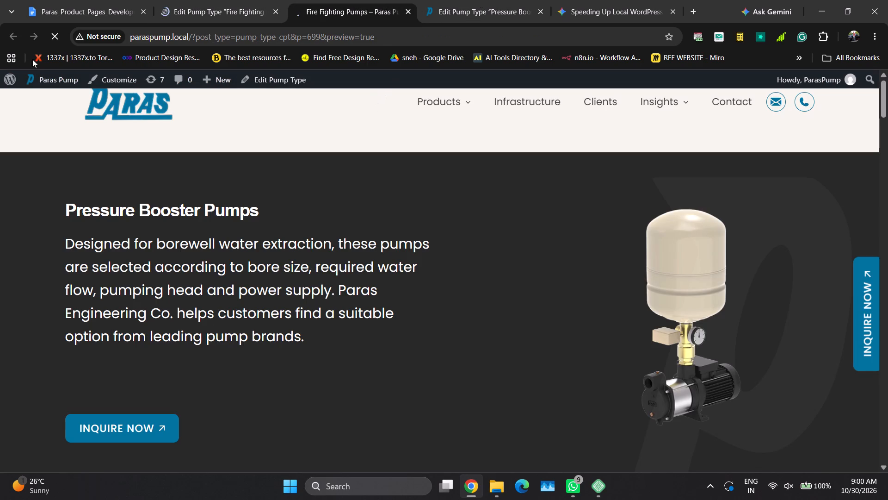
key("ctrl+shift+r")
key("ctrl+shift+r")
key("ctrl+shift+r")
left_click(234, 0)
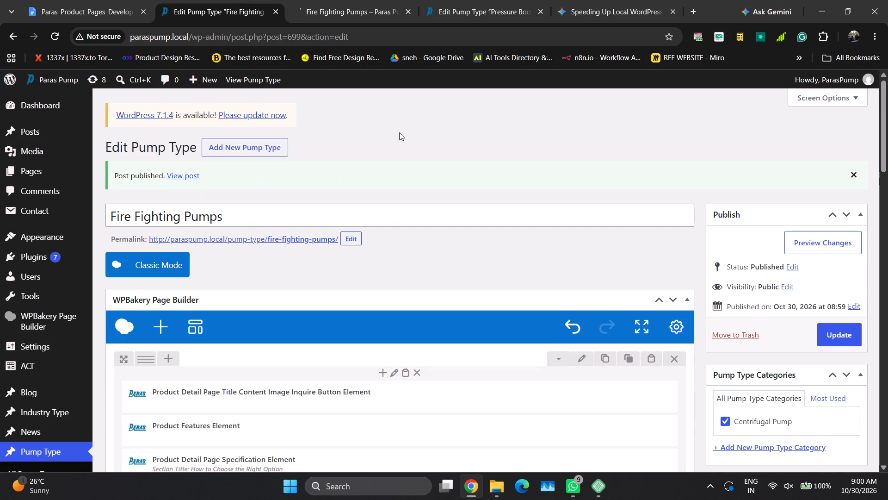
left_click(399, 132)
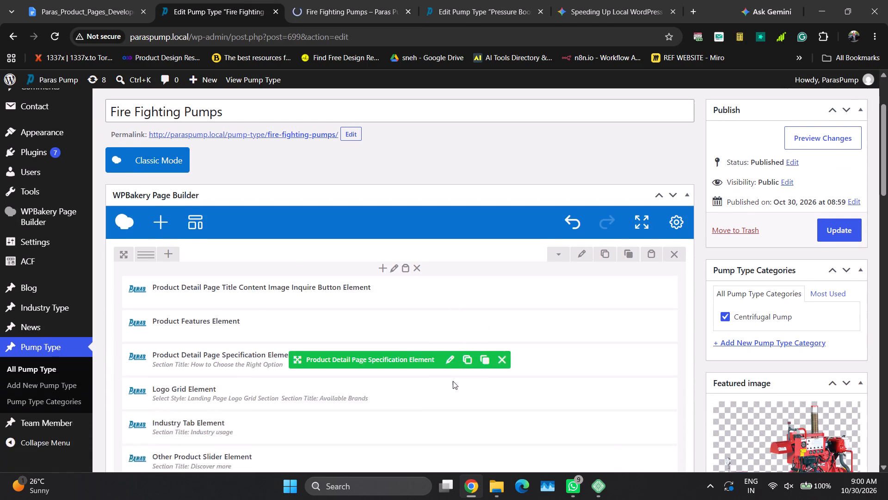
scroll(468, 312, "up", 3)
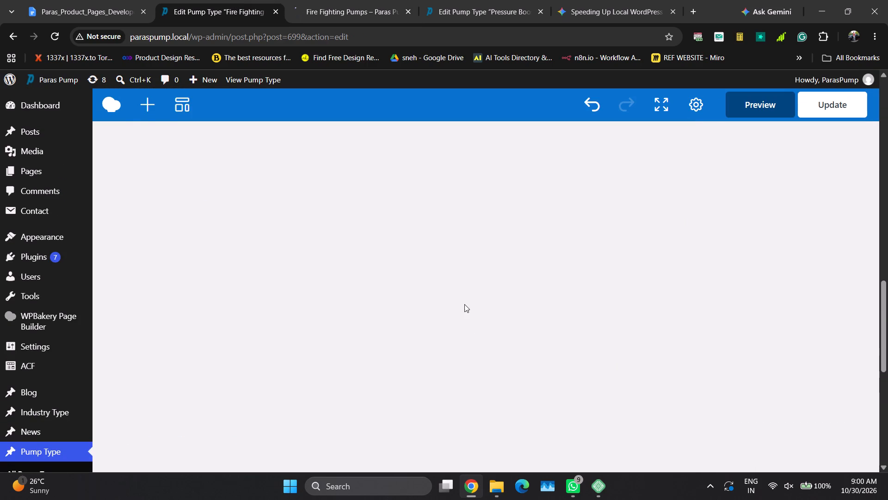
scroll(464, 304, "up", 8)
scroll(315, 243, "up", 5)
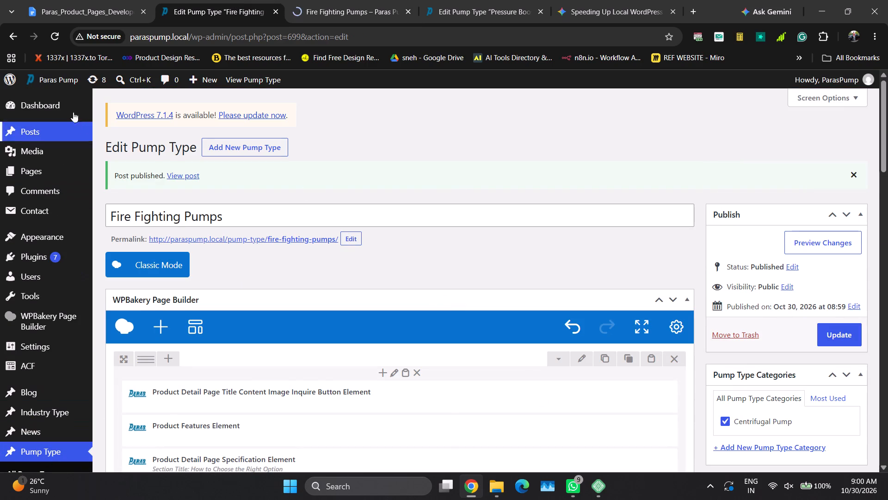
Copy the "Induction Motors" title from the section 8 heading in the Paras_Product_Pages_Developer_Ready_Final document.
left_click(92, 24)
scroll(283, 298, "down", 8)
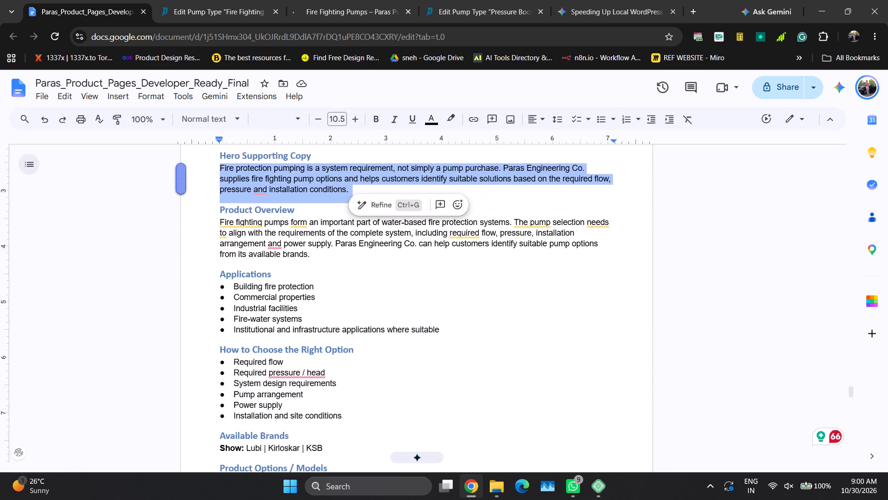
scroll(282, 296, "down", 12)
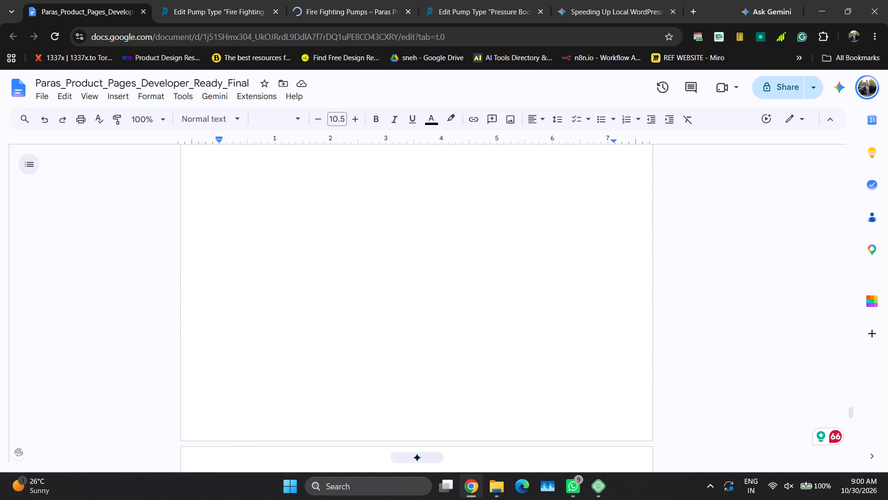
scroll(282, 296, "down", 2)
scroll(237, 296, "down", 1)
left_click(232, 251)
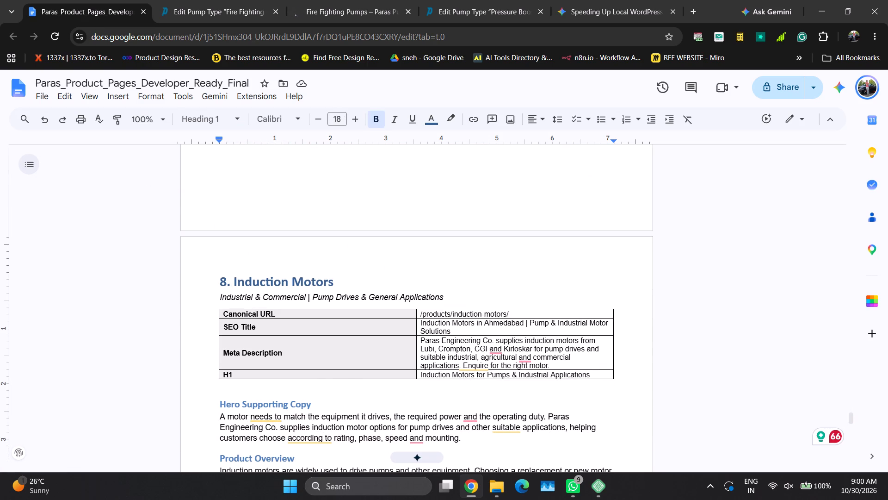
key("shift+Right")
key("shift+Right")
key("shift+Right")
key("shift+Right")
key("shift+Right")
key("shift+Right")
key("shift+Right")
key("shift+Right")
key("shift+Right")
key("shift+Right")
key("shift+Right")
key("shift+Right")
key("shift+Right")
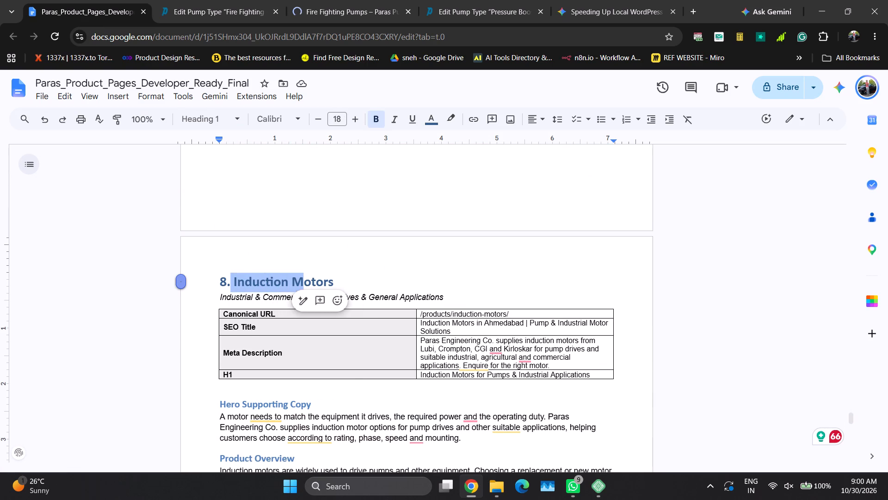
key("shift+Right")
key("shift+Right")
key("shift+Right")
key("shift+Right")
key("ctrl+c")
key("ctrl+c")
key("ctrl+c")
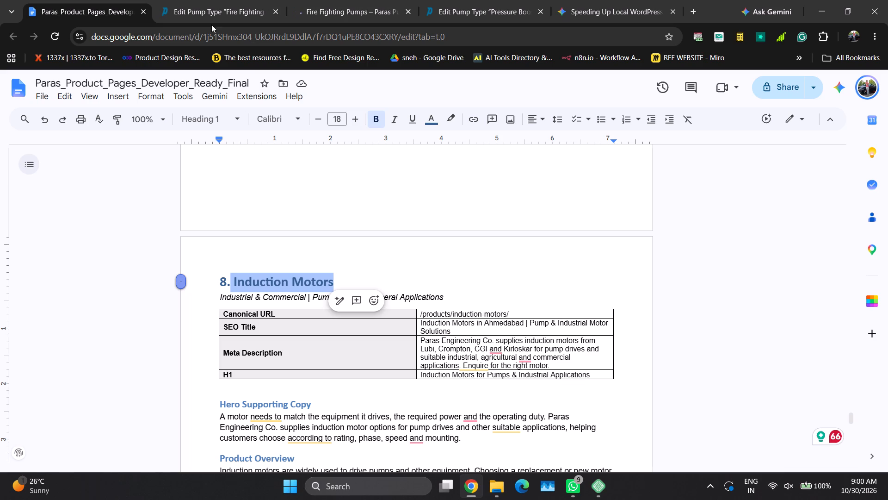
Return the Fire Fighting Pumps editor to the Pump Type list, and review the published page through its How to Choose section before closing it.
left_click(216, 0)
left_click(318, 0)
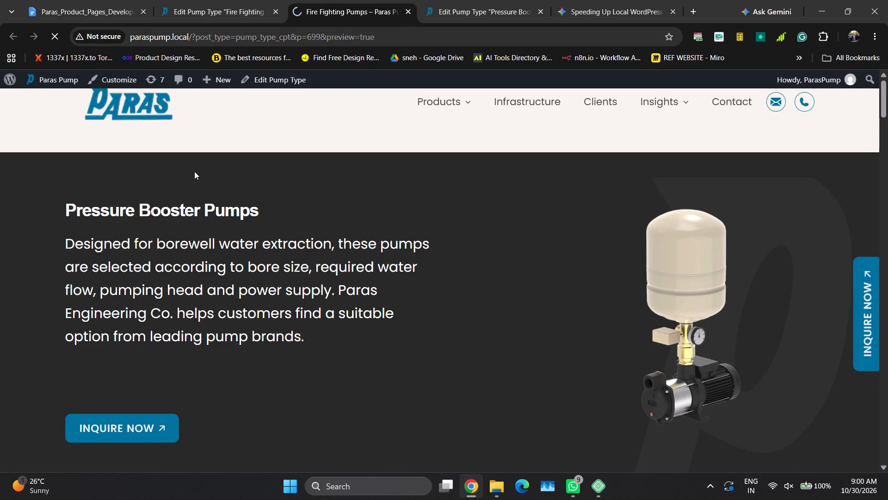
scroll(112, 71, "up", 5)
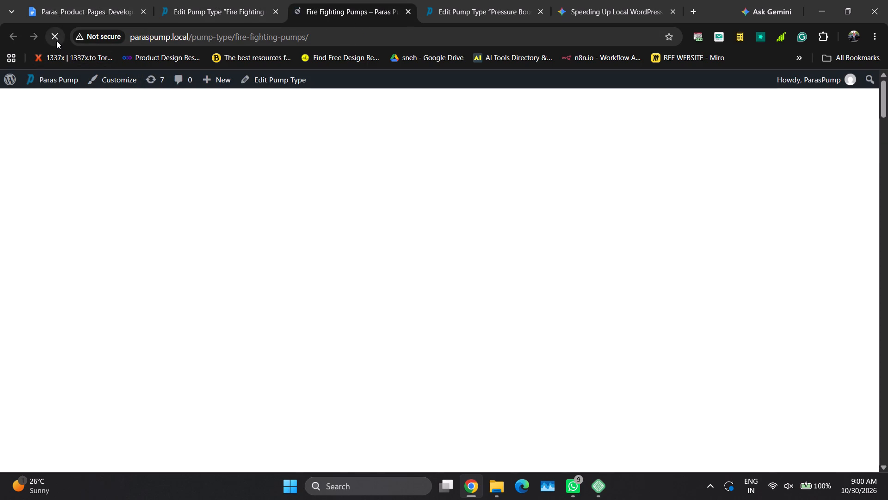
left_click(222, 0)
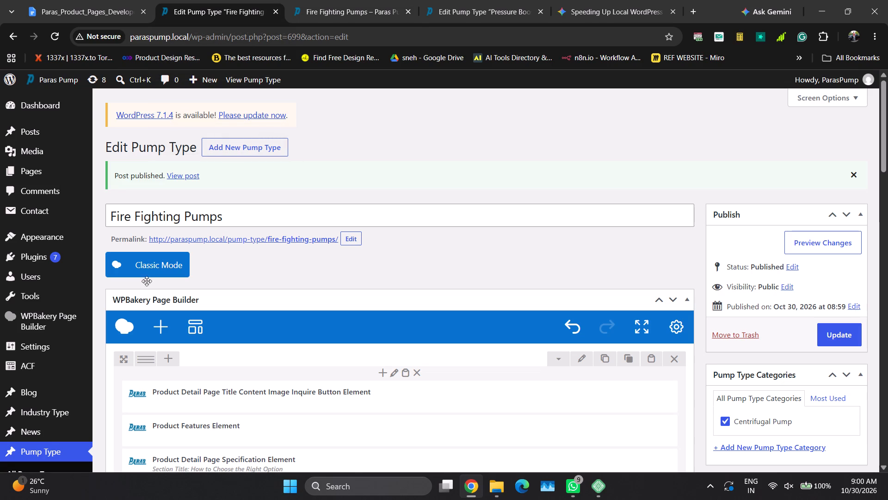
left_click(43, 456)
left_click(325, 0)
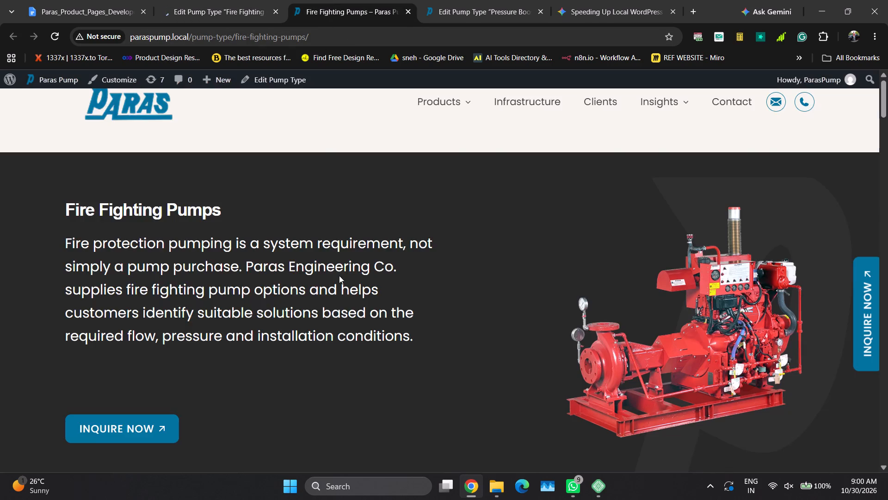
scroll(345, 298, "down", 14)
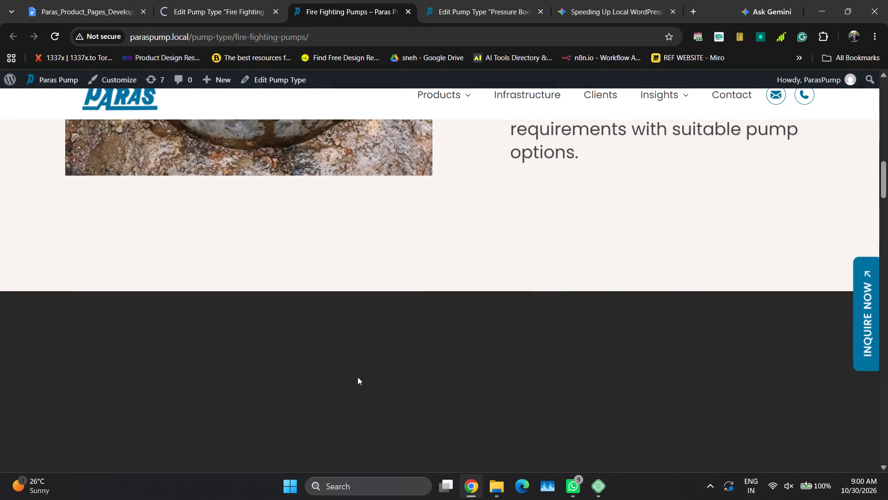
scroll(358, 377, "down", 4)
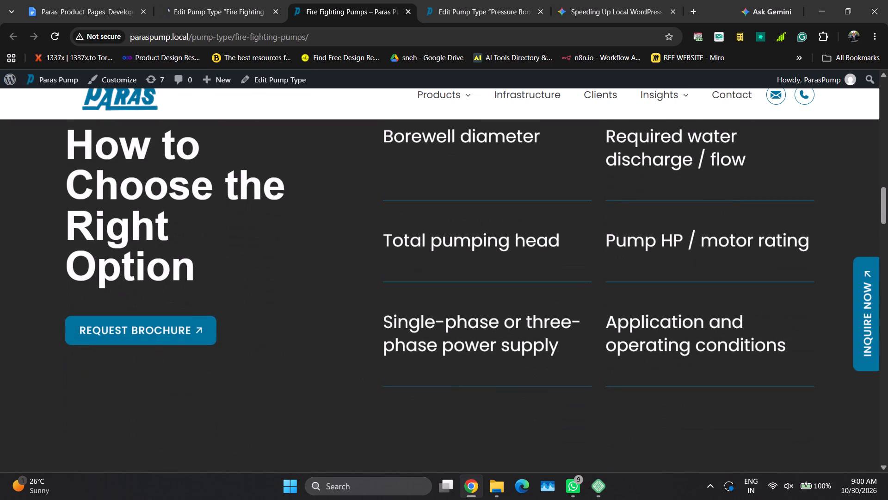
left_click(410, 13)
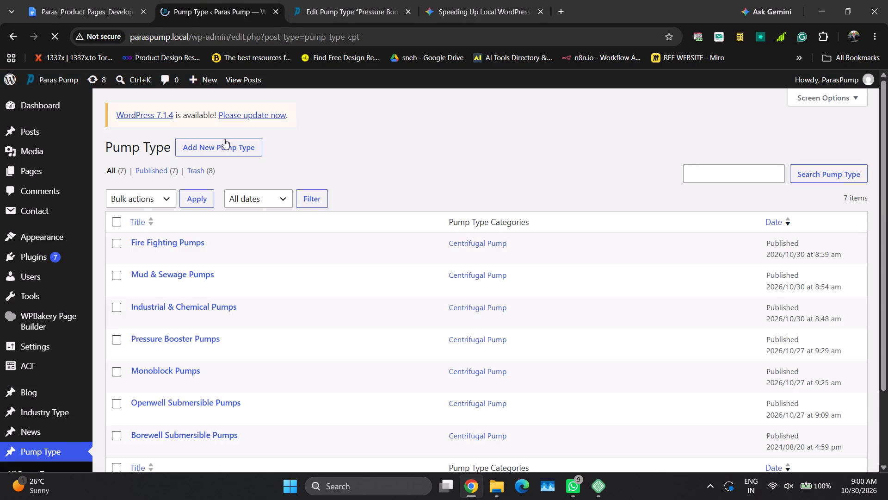
Add a new Pump Type entry titled "Induction Motors" from the copied heading, removing the leading space.
left_click(224, 139)
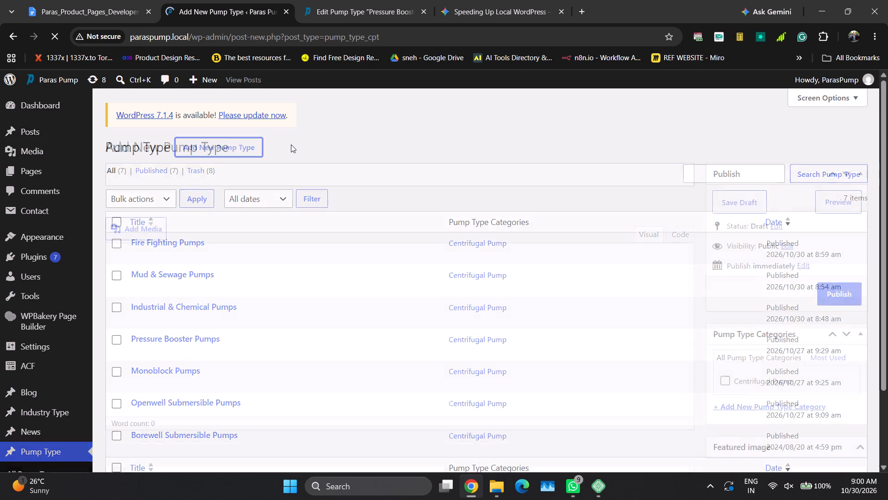
key("ctrl+v")
key("ctrl+a")
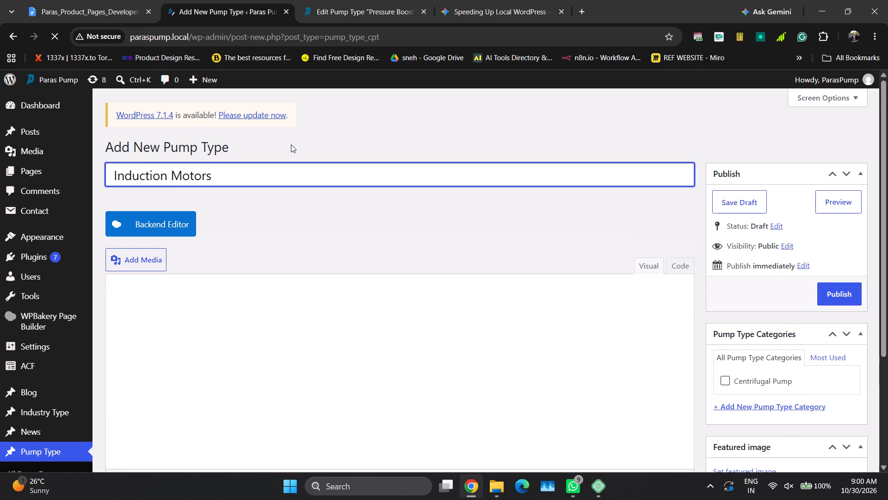
key("ctrl+a")
key("Left")
key("Right")
key("Right")
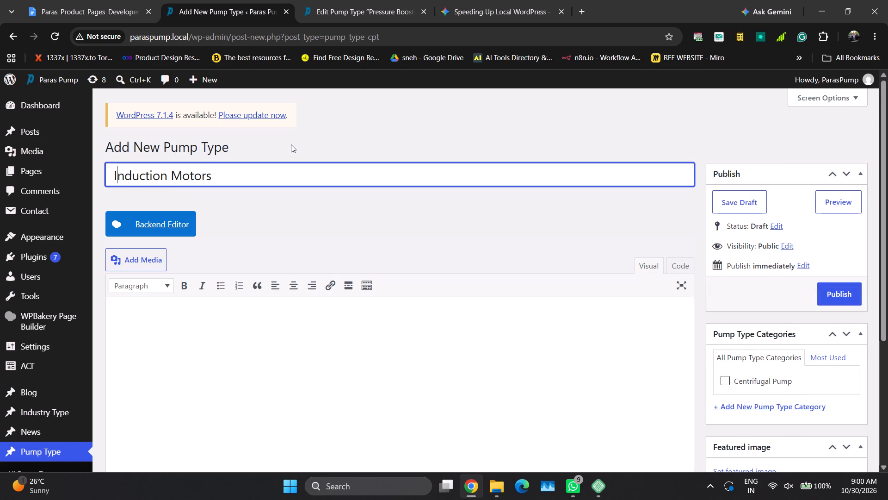
key("Left")
key("BackSpace")
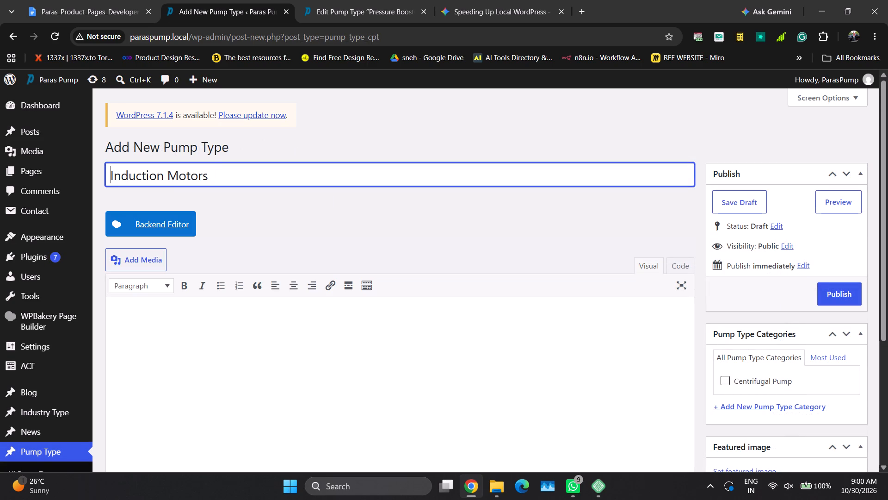
key("BackSpace")
key("BackSpace")
Copy the entry title into the Featured Image Alt Tag as "Induction Motors".
key("ctrl+a")
key("ctrl+c")
scroll(416, 252, "down", 6)
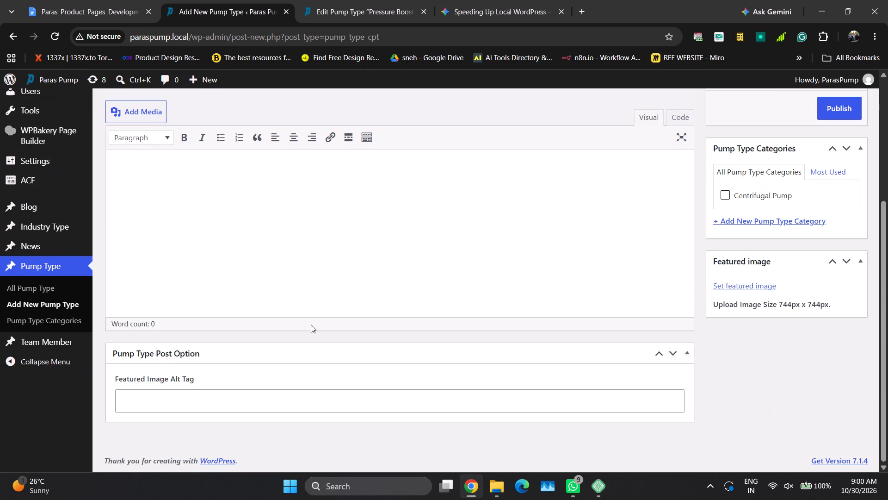
left_click(271, 402)
key("ctrl+v")
left_click(786, 397)
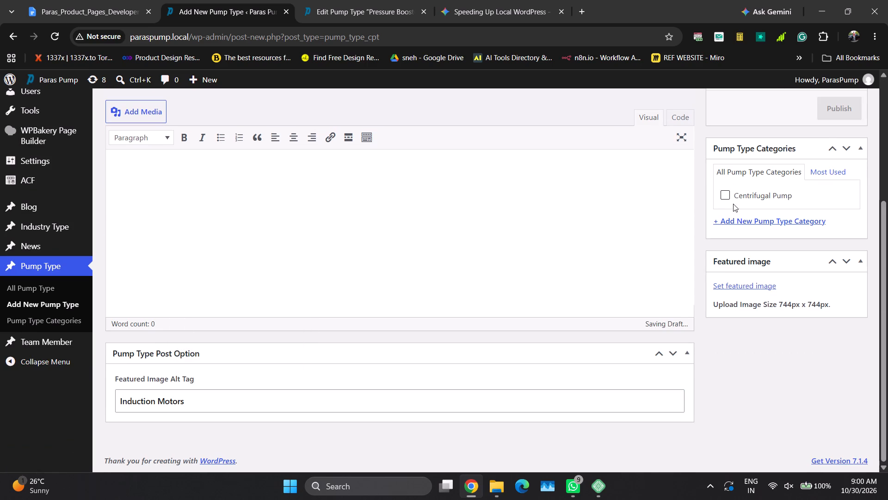
Assign the Induction Motors entry to the Centrifugal Pump category.
left_click(725, 193)
left_click(768, 396)
Set the induction-motor image from the media library as the entry's featured image.
left_click(752, 285)
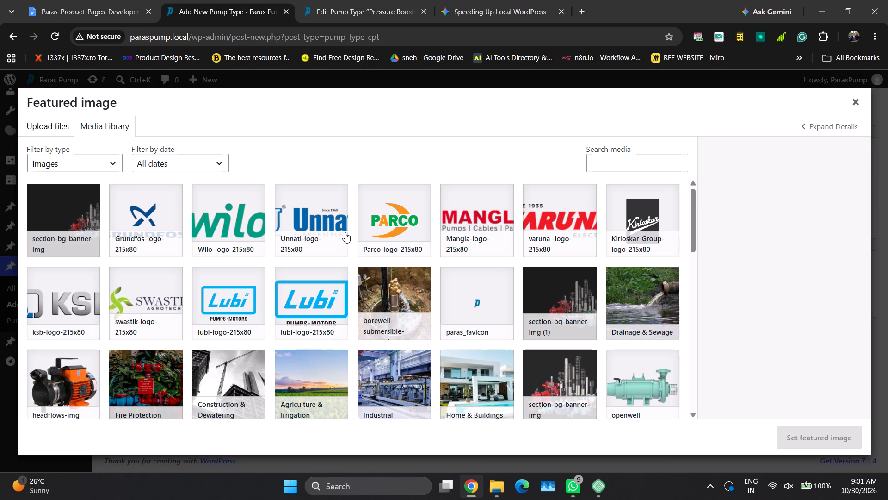
scroll(383, 312, "down", 2)
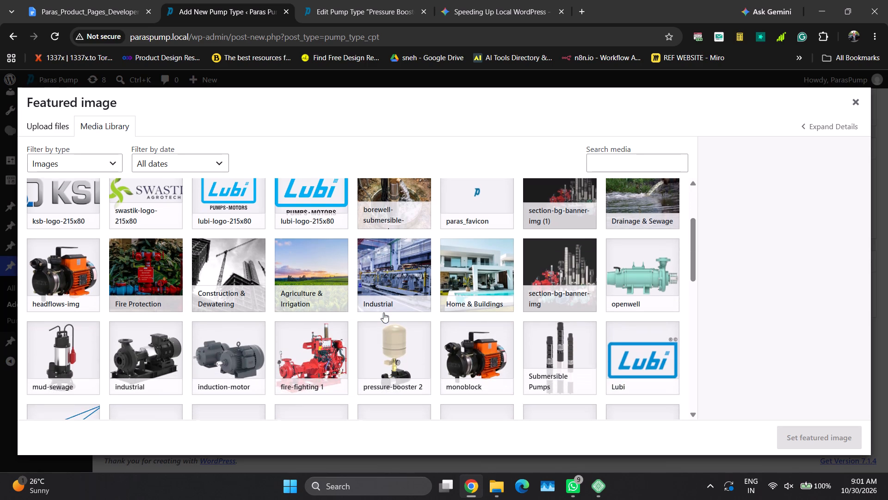
scroll(383, 312, "down", 1)
left_click(268, 344)
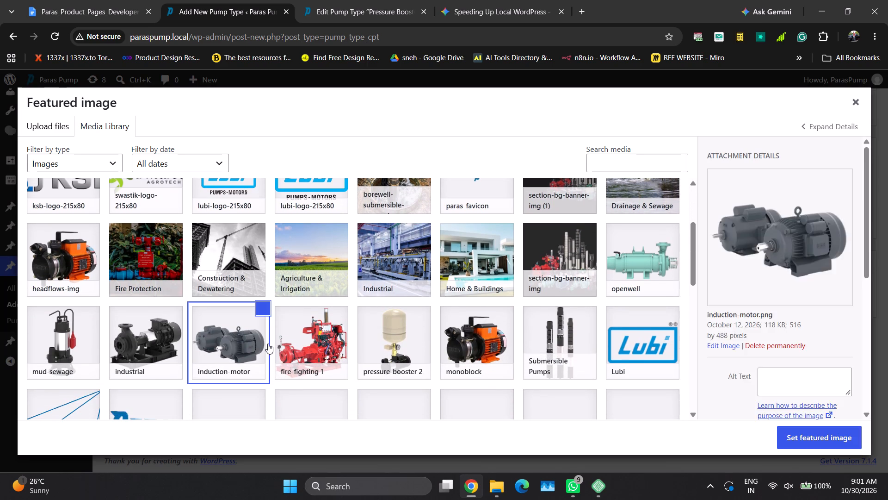
left_click(809, 442)
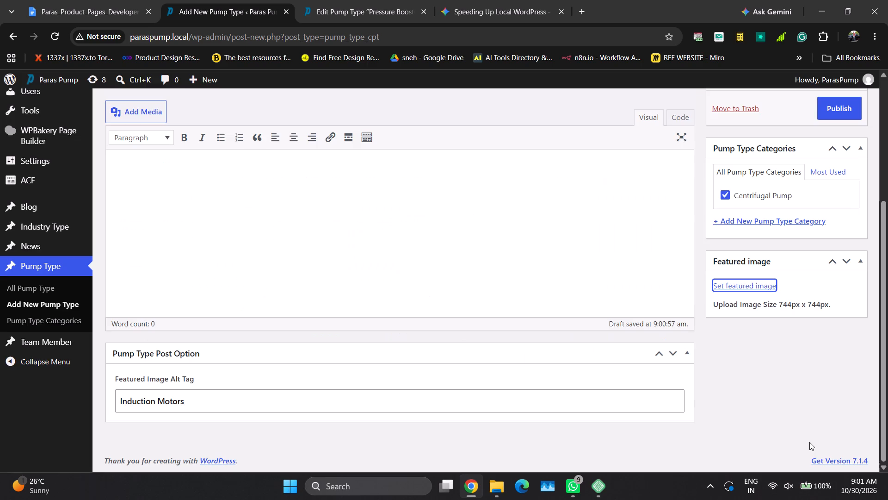
Build the entry's layout in the WPBakery backend editor by adding a row, pasting the copied pump page row, and deleting the empty row.
scroll(492, 360, "up", 6)
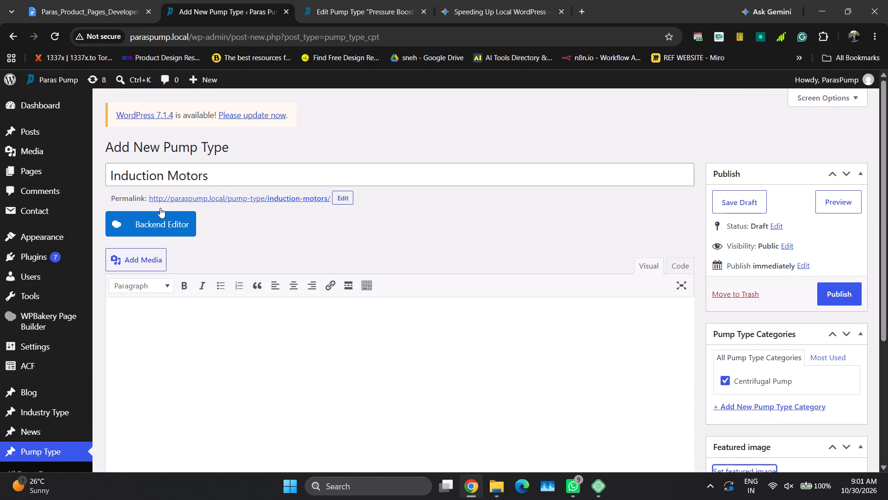
left_click(166, 227)
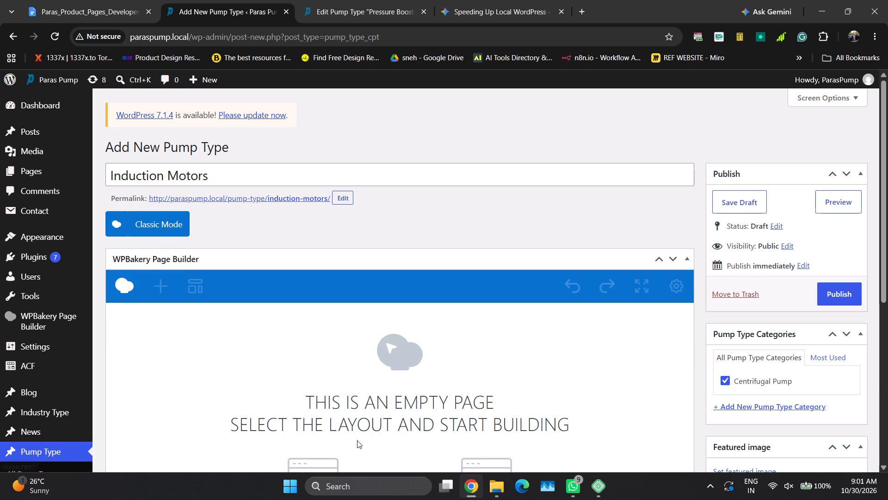
left_click(332, 460)
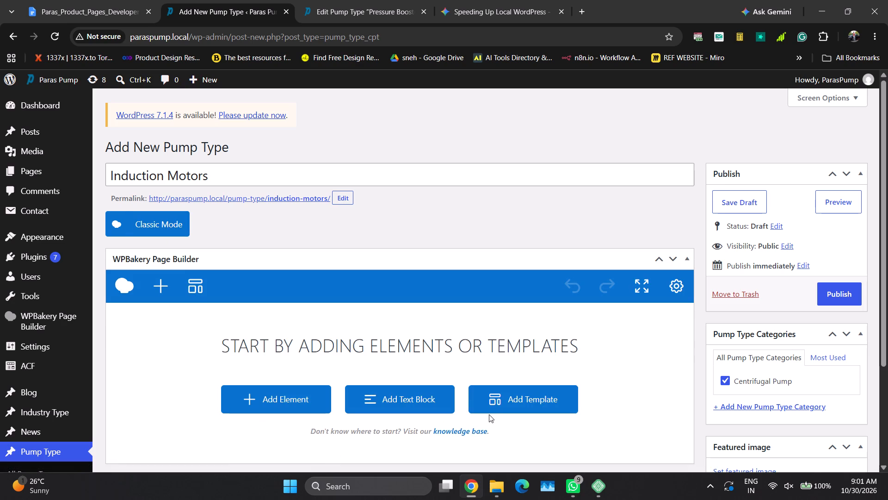
left_click(270, 400)
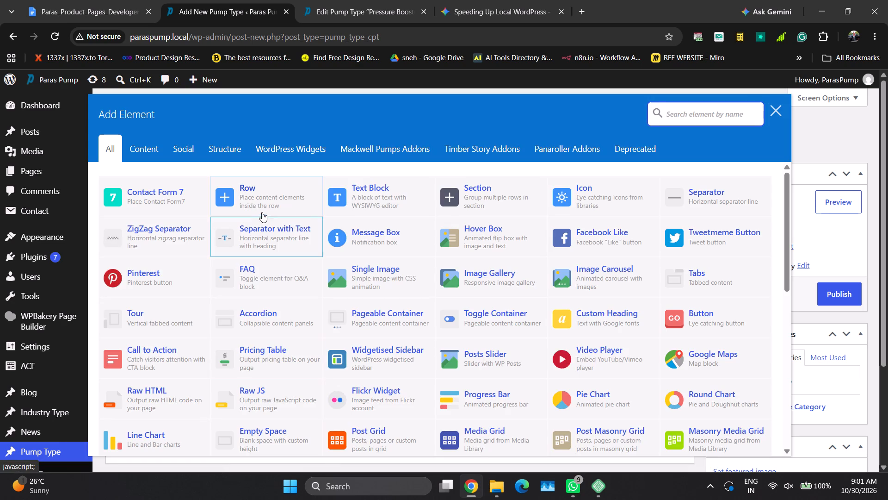
left_click(265, 200)
scroll(265, 200, "down", 2)
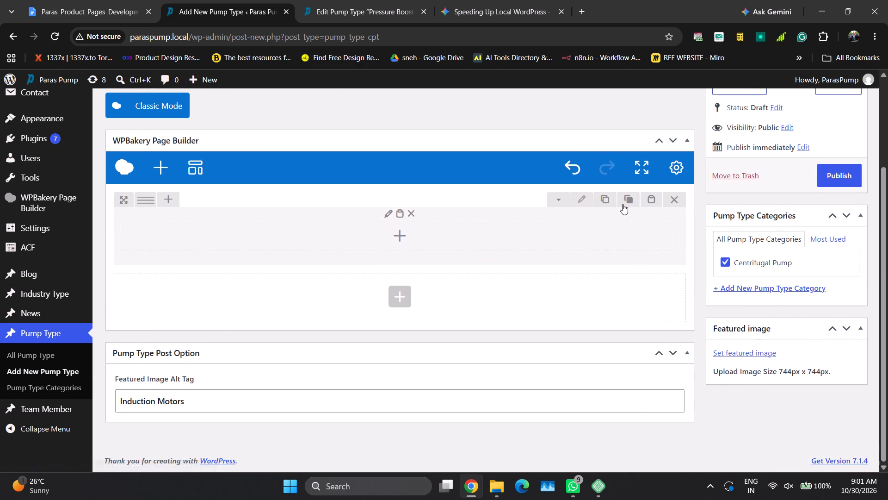
left_click(645, 202)
left_click(679, 204)
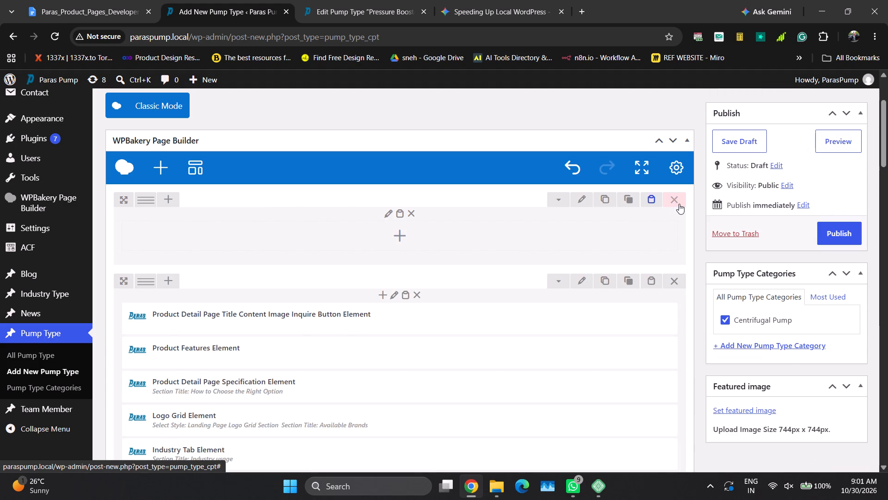
Open the settings of the Product Detail Page Title Content Image Inquire Button Element.
left_click(483, 238)
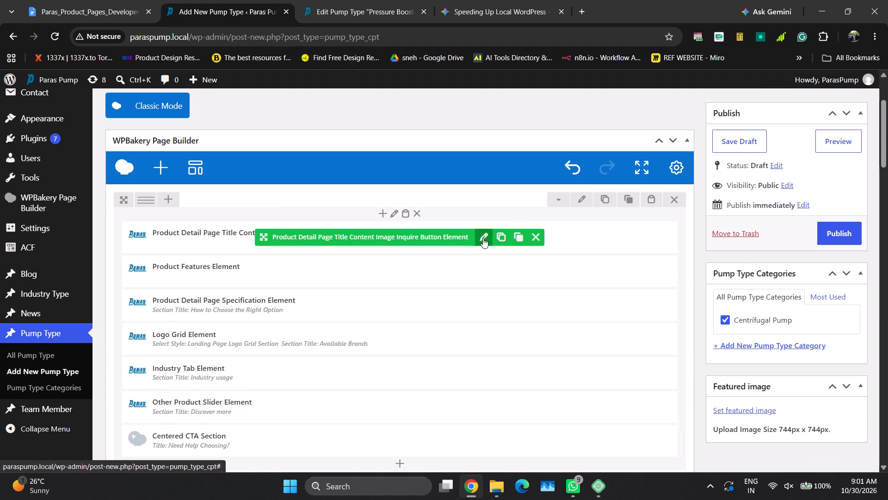
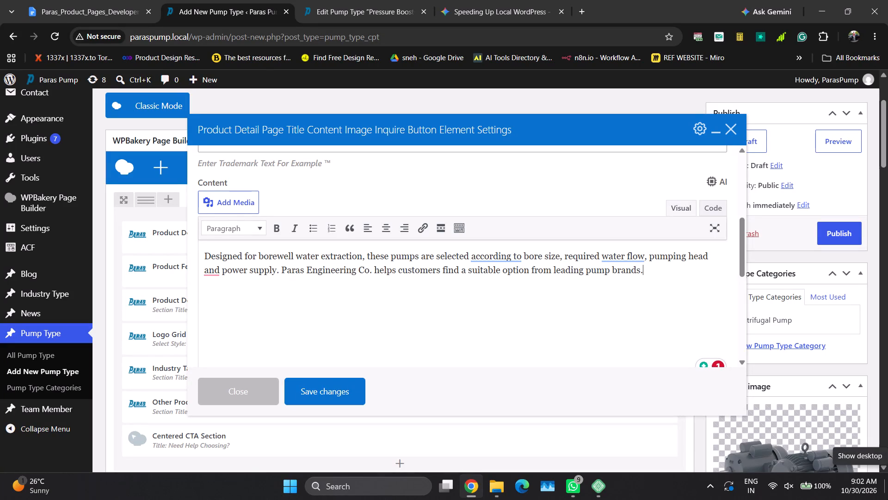
Set both the title element's small title and its image alt tag to Induction Motors.
left_click(119, 0)
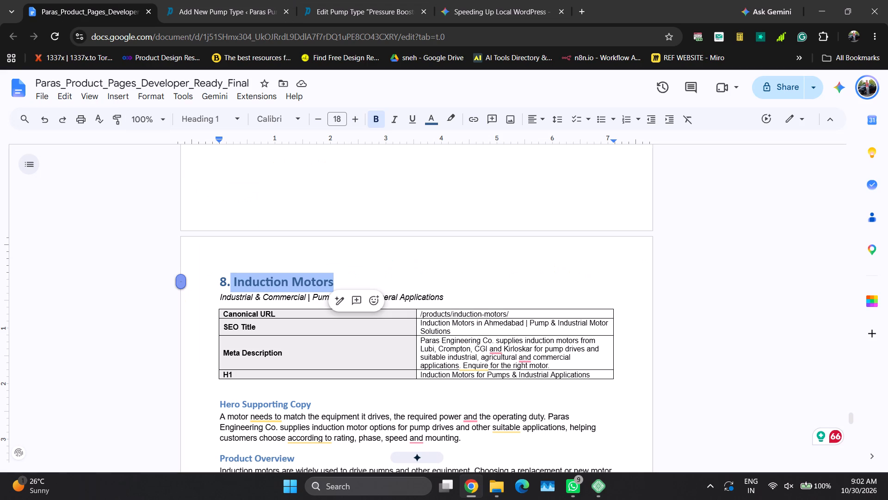
left_click(192, 0)
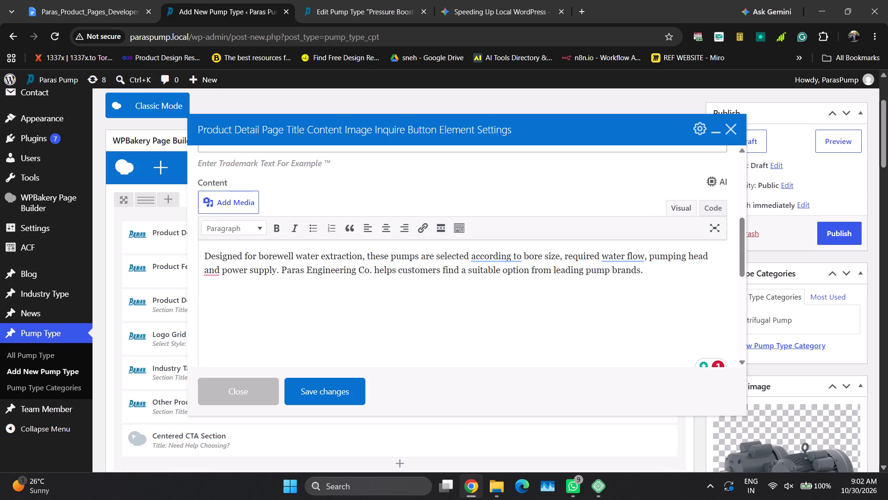
scroll(277, 222, "up", 4)
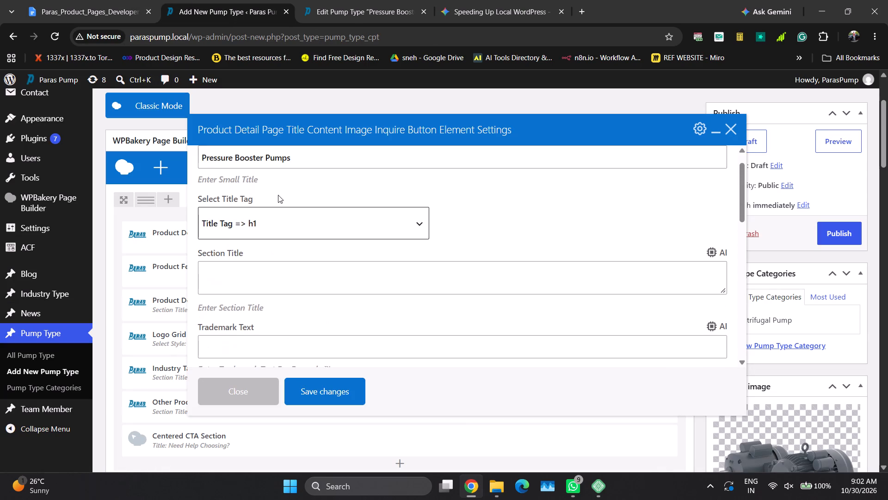
left_click(281, 190)
key("ctrl+a")
key("ctrl+v")
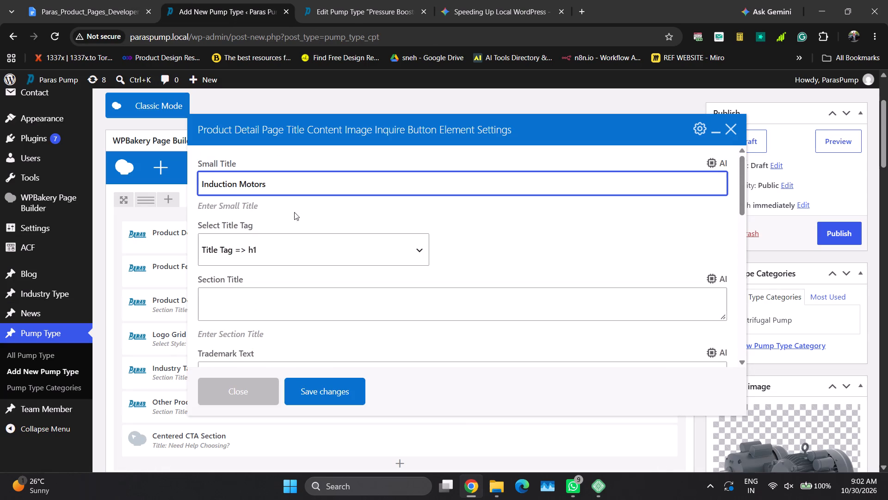
scroll(351, 269, "down", 8)
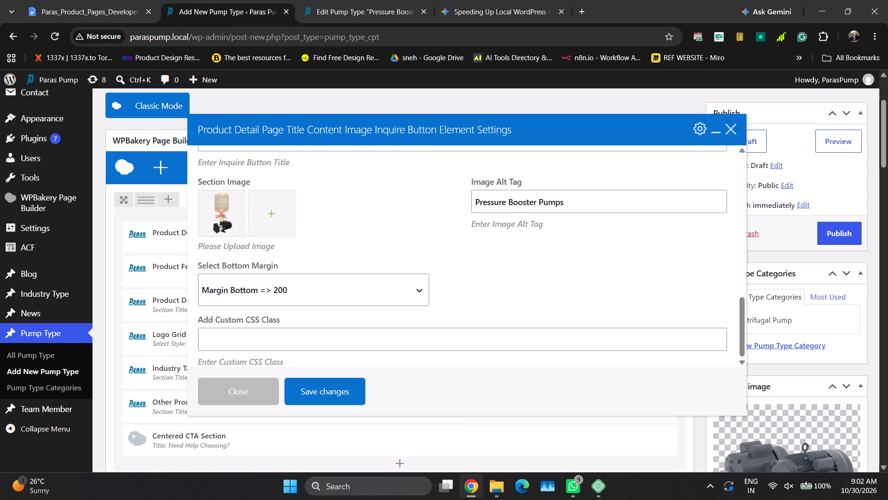
left_click(491, 198)
key("ctrl+a")
key("ctrl+v")
Replace the element's section image with the induction-motor image from the media library.
left_click(219, 213)
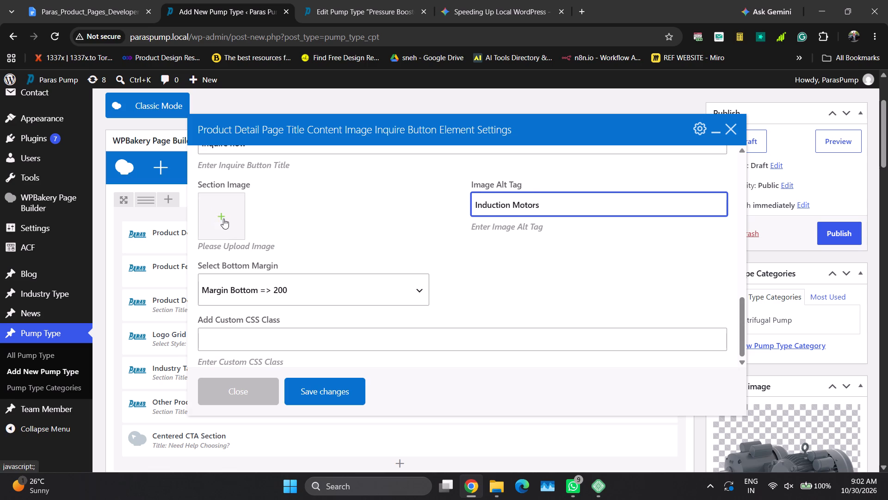
left_click(223, 219)
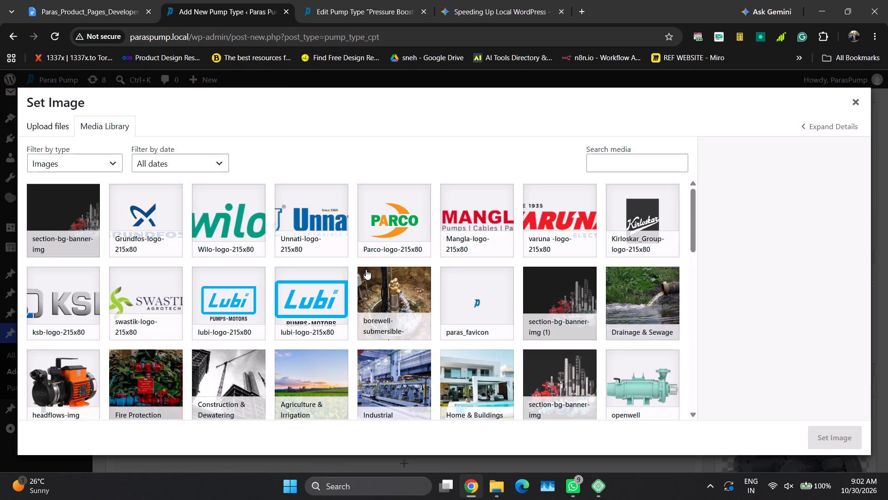
scroll(363, 295, "down", 2)
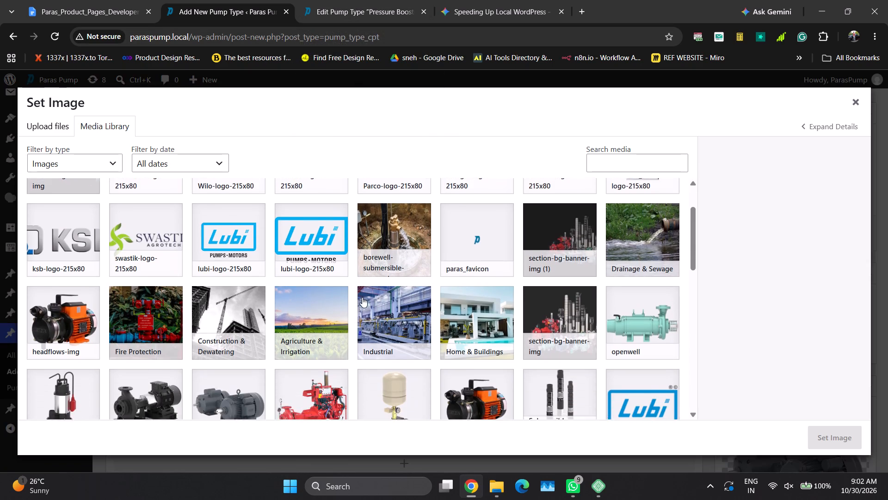
scroll(362, 297, "down", 1)
left_click(247, 373)
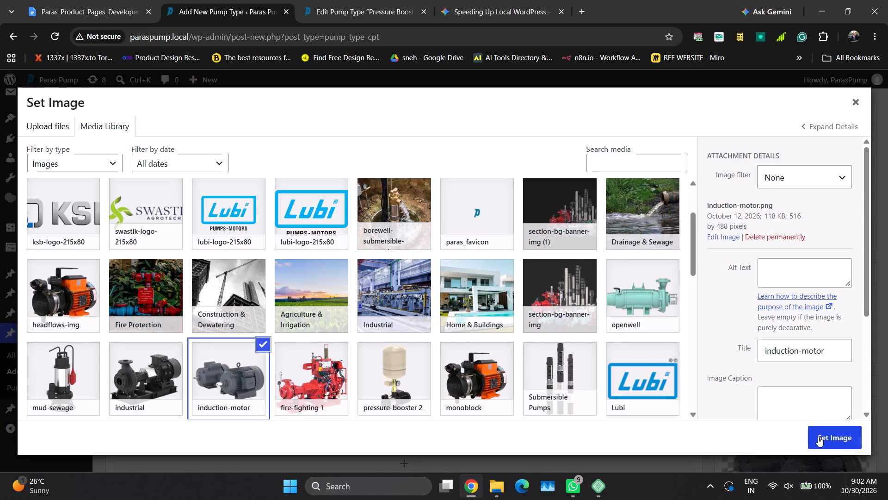
left_click(819, 437)
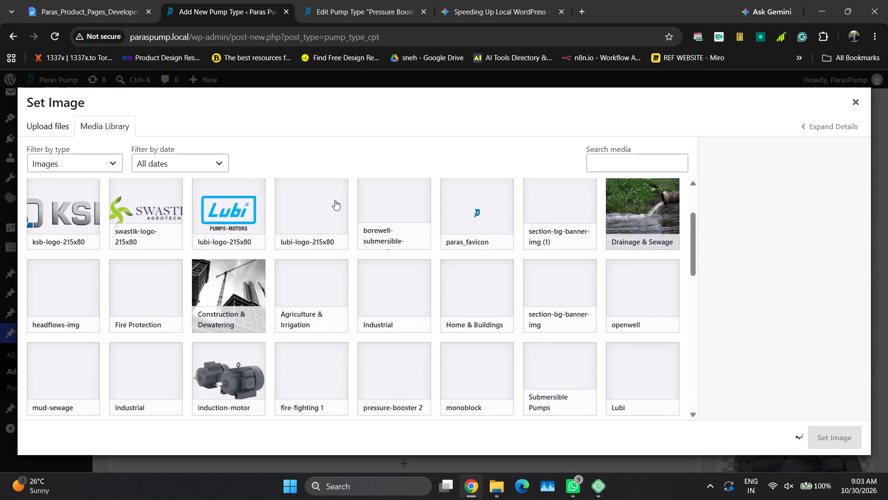
left_click(322, 0)
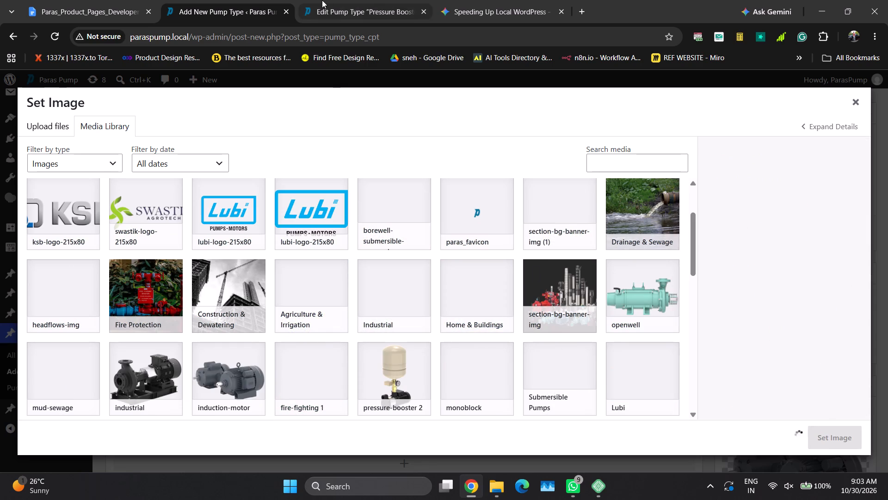
left_click(253, 0)
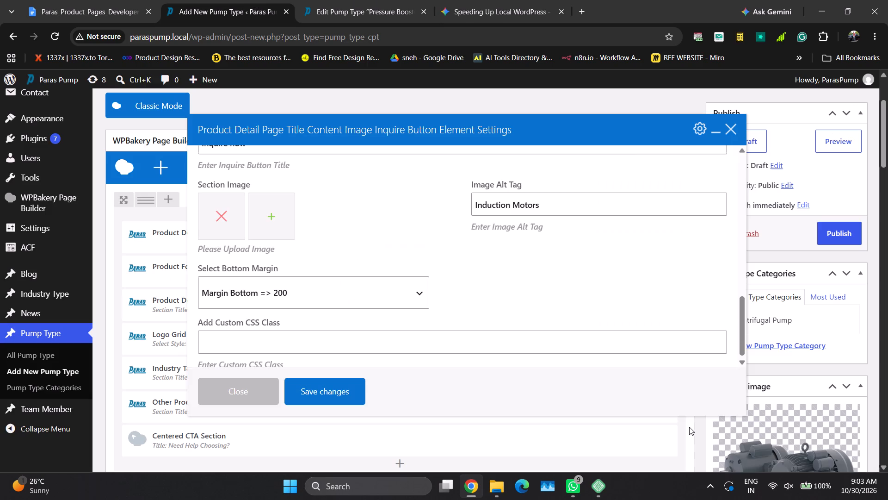
Copy the Hero Supporting Copy paragraph under Induction Motors in the product pages document.
left_click(96, 0)
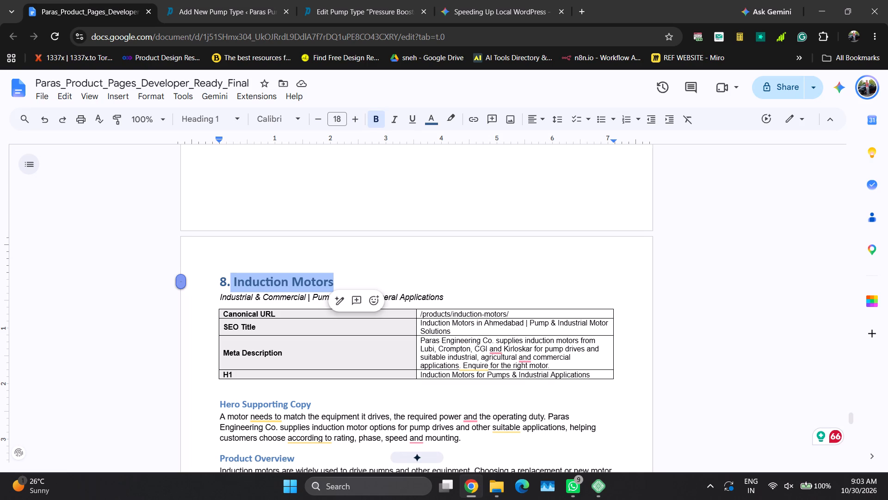
key("Down")
key("Down")
key("Down")
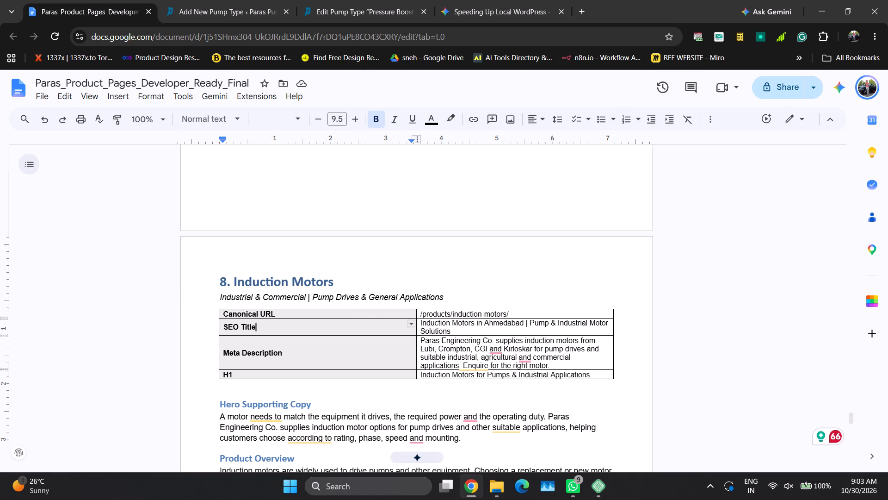
key("Down")
key("Down")
key("Down")
key("Down")
key("Down")
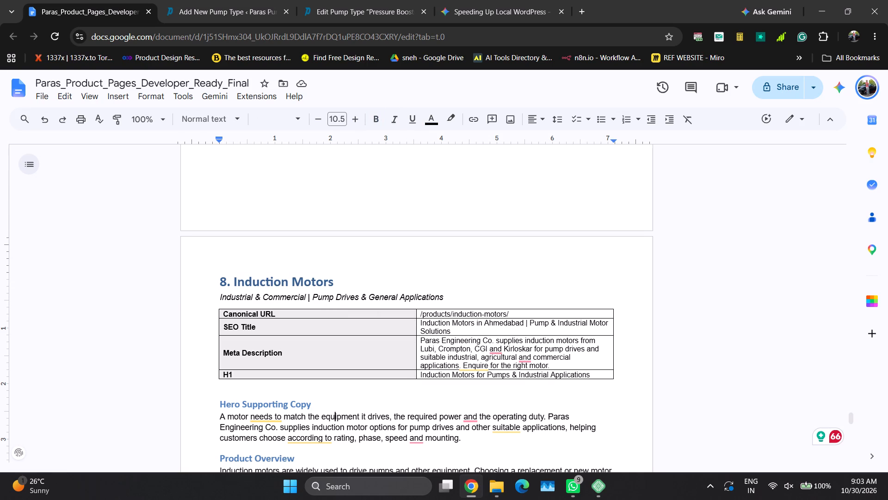
key("Left")
key("Left")
key("Left")
key("Left")
key("Left")
key("Left")
key("Left")
key("Left")
key("Left")
key("Left")
key("Left")
key("Left")
key("Left")
key("Left")
key("Left")
key("Left")
key("Left")
key("Left")
key("Left")
key("Left")
key("Left")
key("Left")
key("shift+Down")
key("shift+Down")
key("shift+Down")
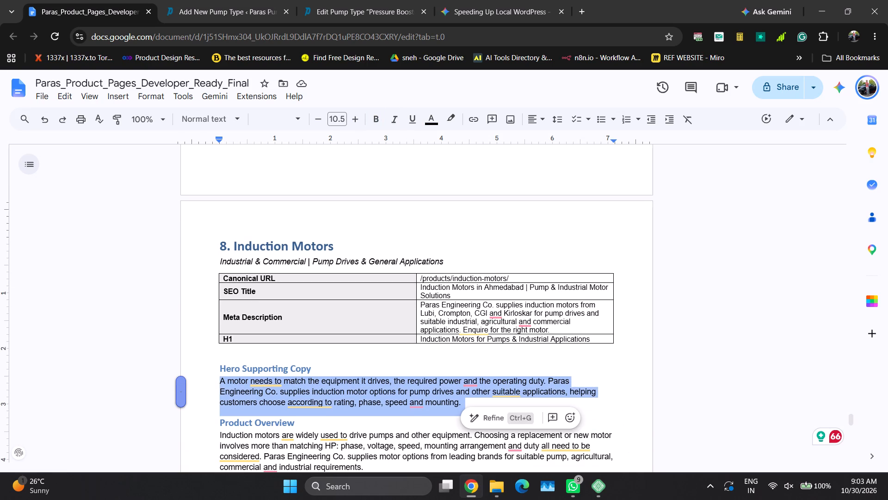
key("ctrl+c")
key("ctrl+c")
key("ctrl+c")
Replace the title element's content with the copied hero paragraph in WordPress and save the element's changes.
left_click(205, 0)
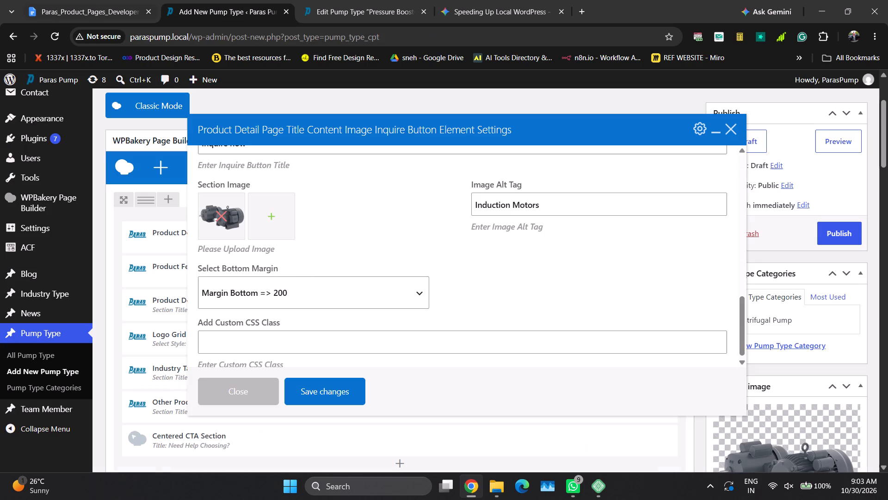
scroll(415, 234, "up", 4)
left_click(413, 236)
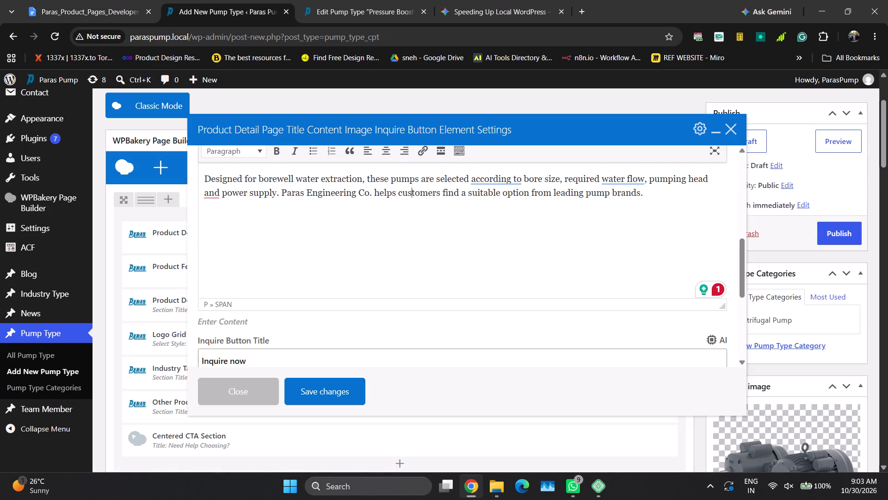
key("ctrl+a")
key("ctrl+v")
scroll(321, 271, "up", 5)
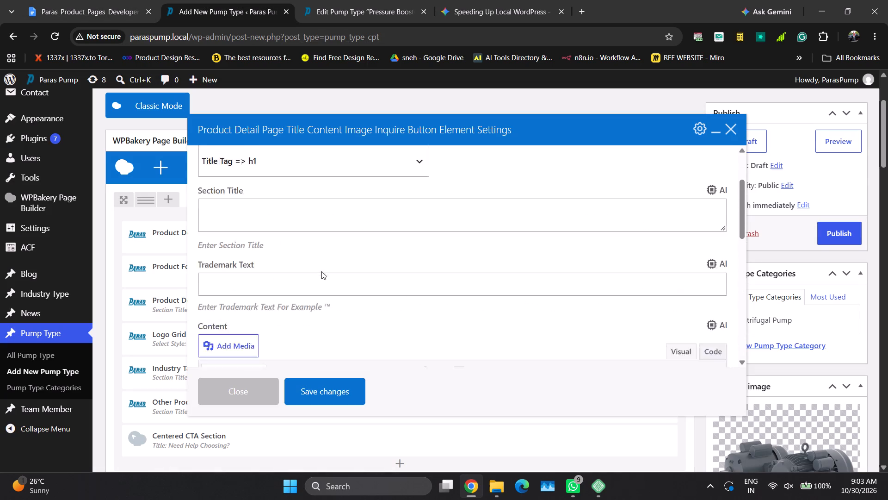
scroll(321, 271, "up", 1)
scroll(321, 354, "up", 1)
left_click(328, 404)
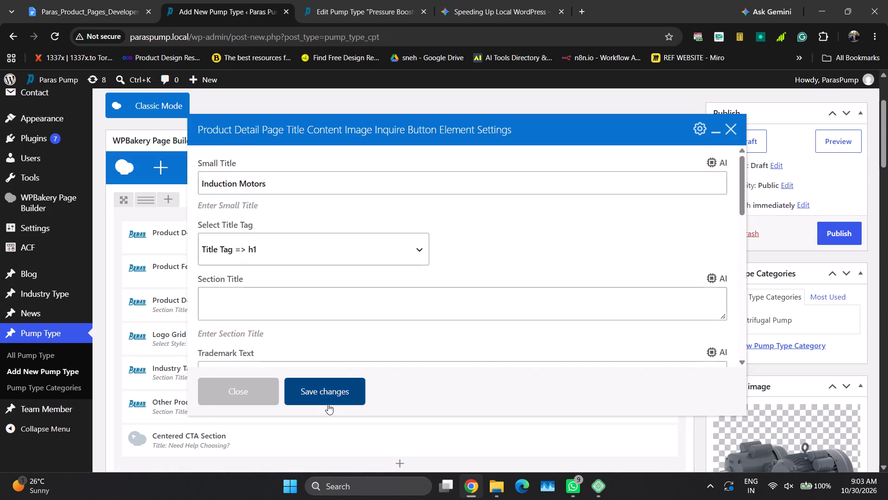
Publish the Induction Motors pump type entry.
left_click(858, 242)
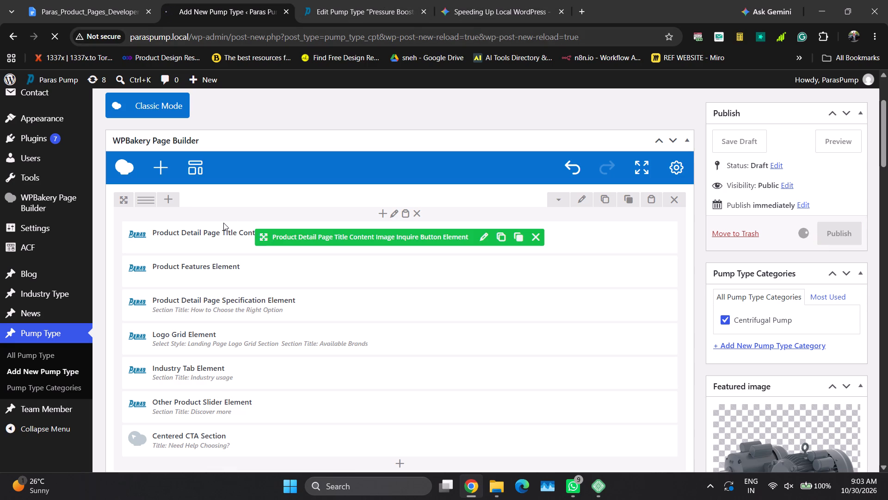
Look through the remaining Induction Motors copy and the closing pages of the product document, and return to the WordPress entry.
left_click(75, 0)
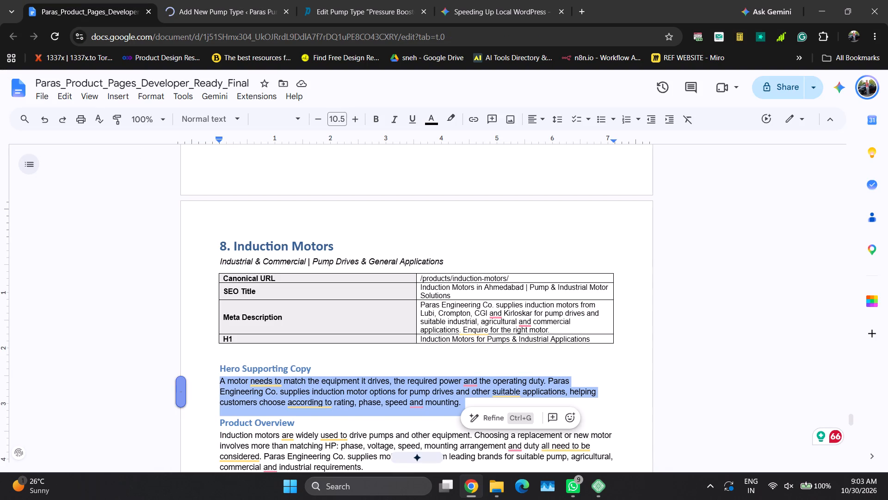
left_click(820, 377)
scroll(820, 377, "down", 5)
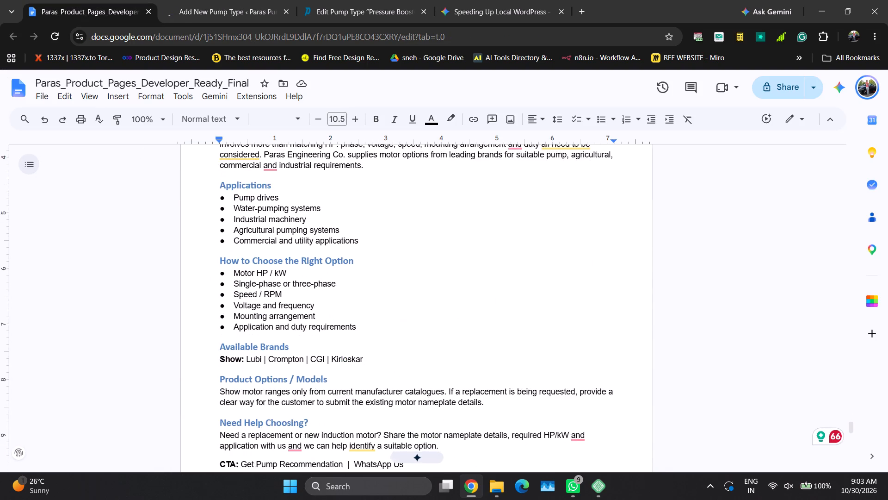
scroll(820, 377, "down", 15)
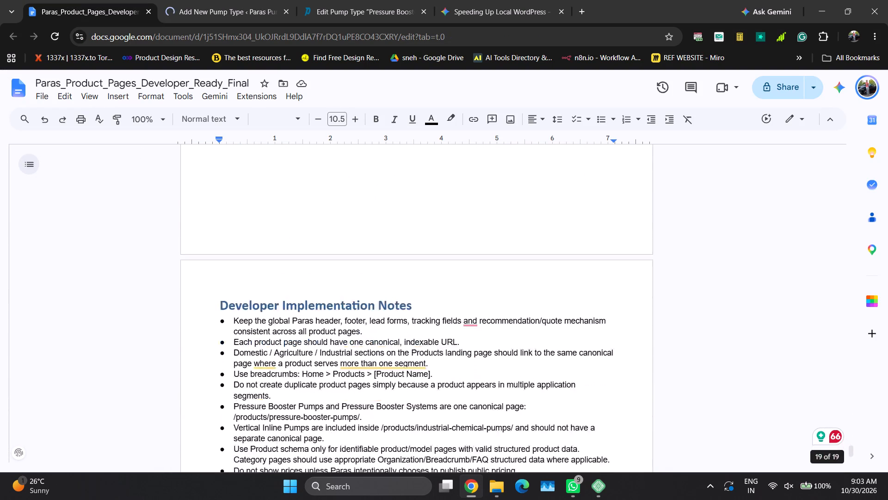
scroll(820, 377, "down", 1)
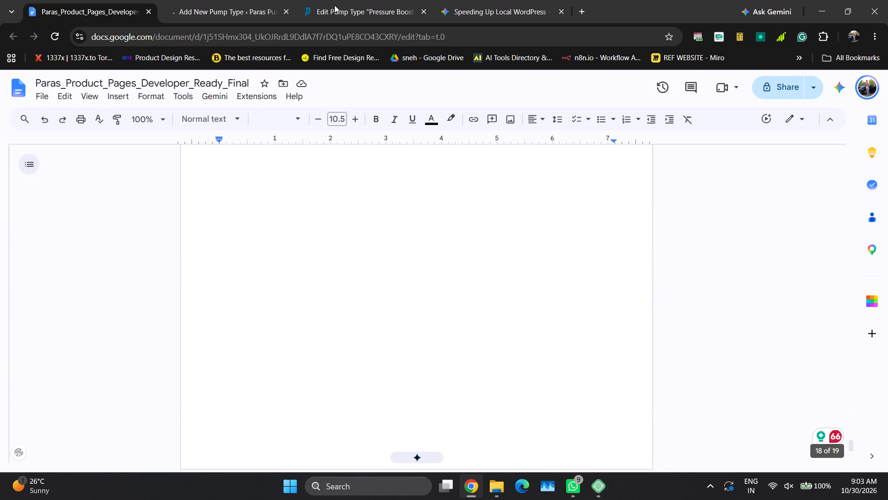
left_click(214, 0)
scroll(308, 227, "up", 2)
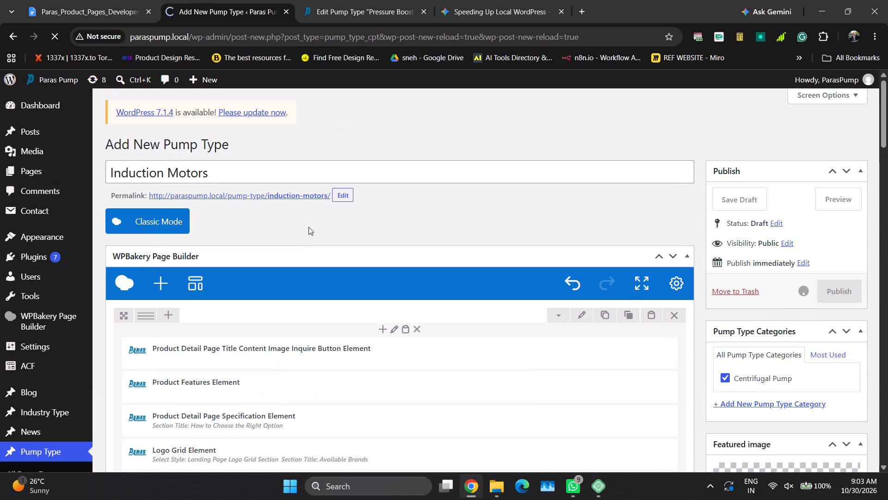
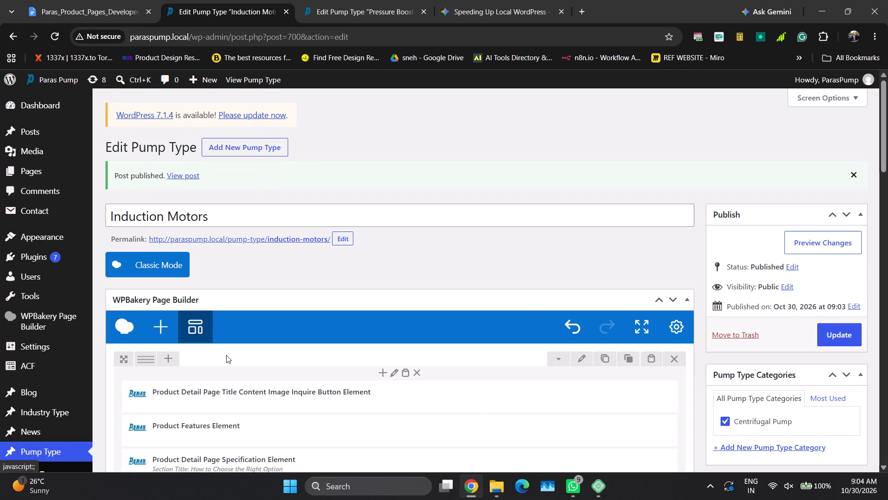
Review the title content image inquire button element's settings in the Induction Motors entry, including its inquire button options, and close them unsaved.
left_click(481, 398)
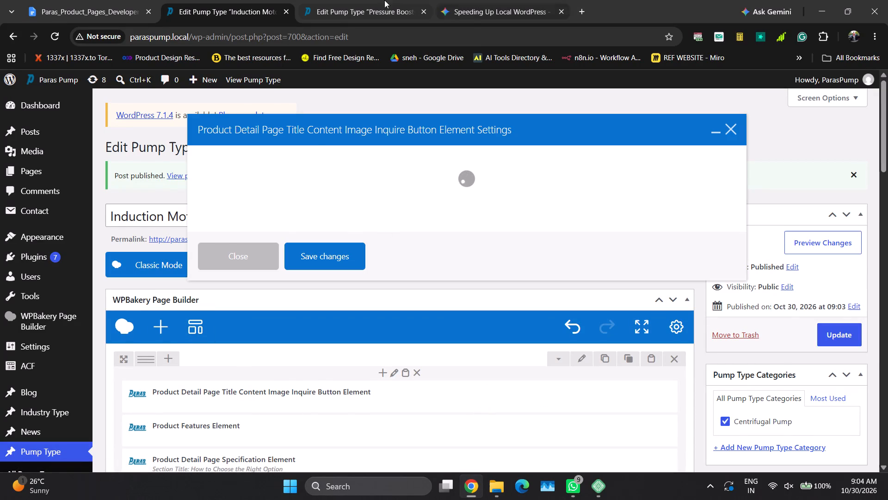
left_click(370, 0)
left_click(234, 0)
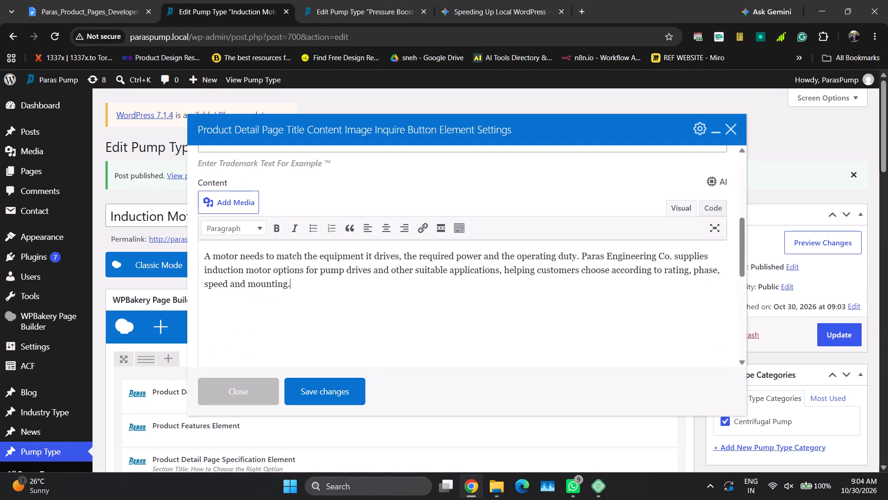
scroll(376, 309, "down", 6)
scroll(444, 268, "down", 1)
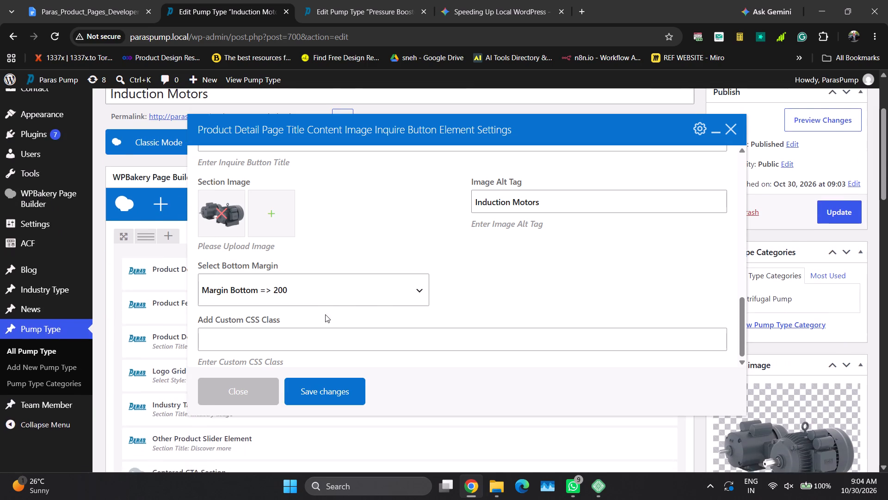
scroll(325, 314, "down", 1)
scroll(354, 289, "up", 3)
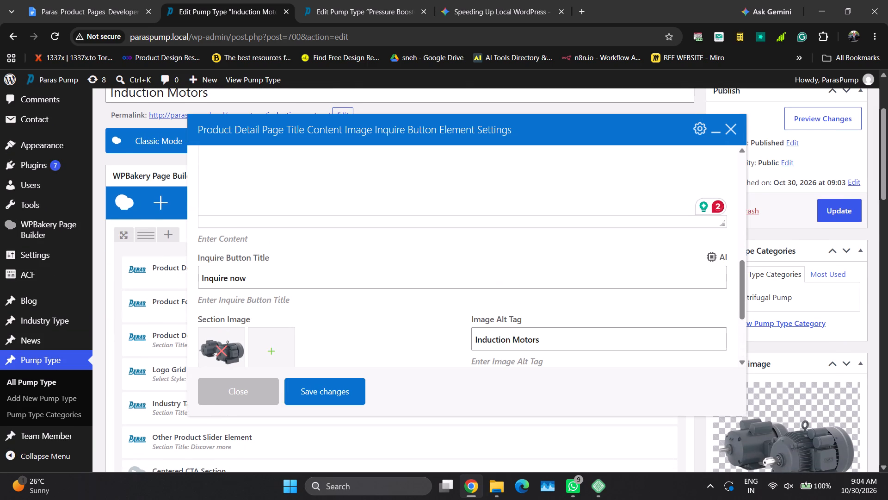
left_click(316, 282)
scroll(316, 282, "up", 6)
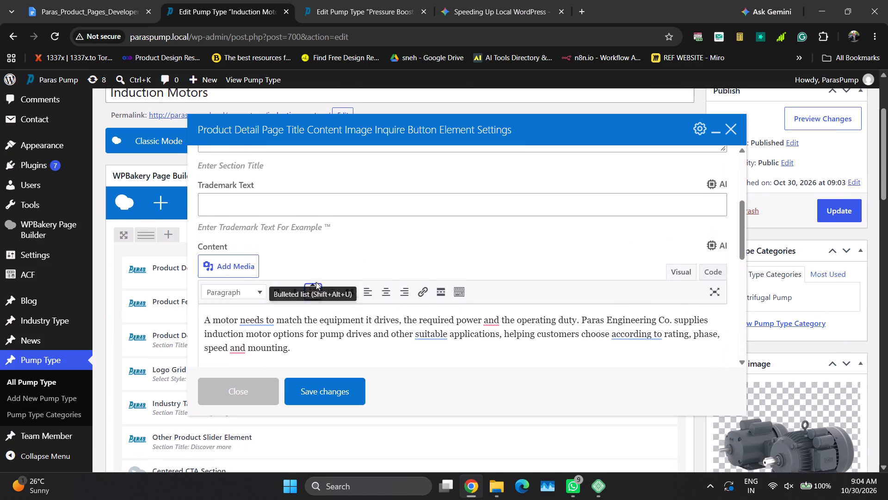
scroll(316, 282, "up", 8)
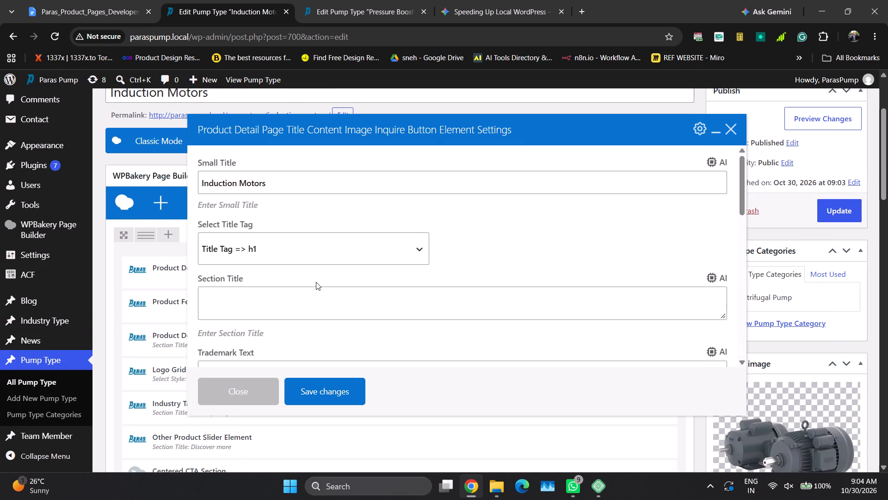
scroll(316, 282, "up", 1)
scroll(316, 282, "down", 6)
scroll(316, 282, "up", 1)
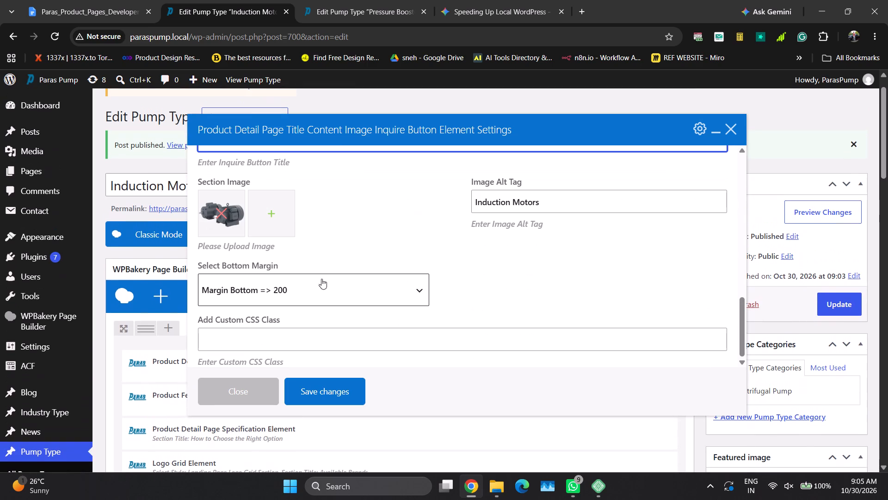
scroll(321, 279, "up", 1)
left_click(337, 231)
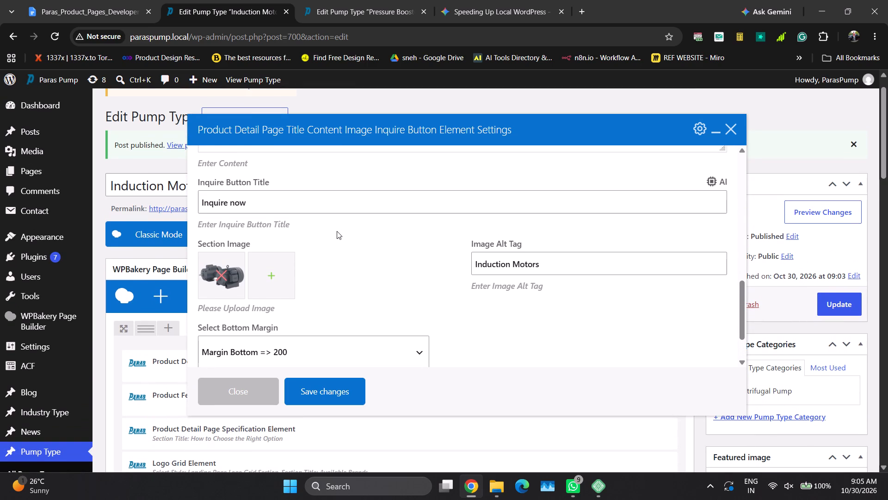
left_click(289, 198)
left_click(366, 294)
scroll(366, 294, "up", 3)
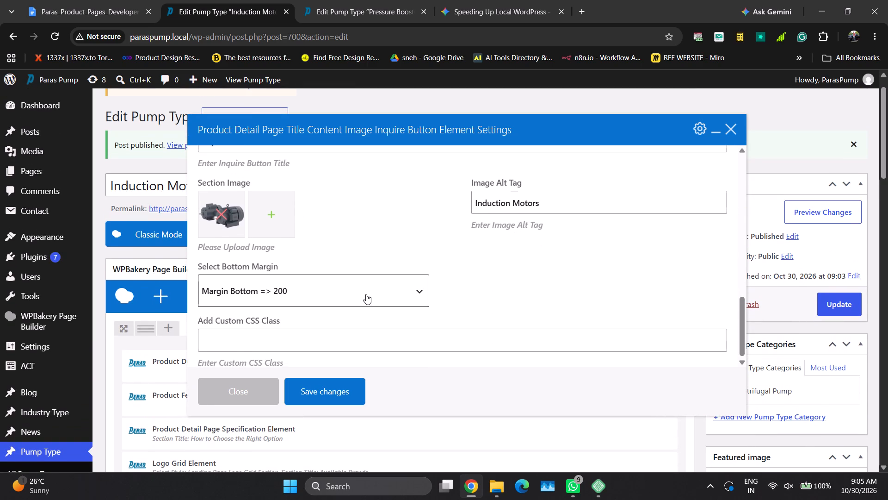
scroll(366, 294, "up", 4)
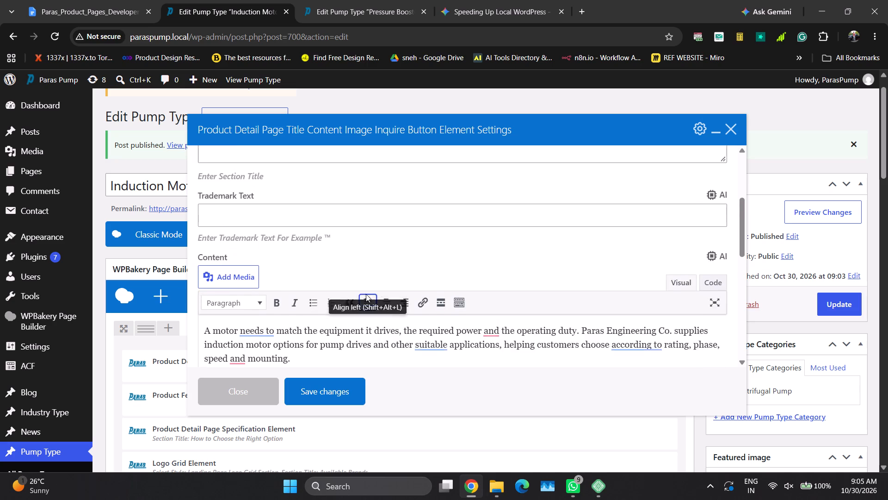
scroll(366, 294, "up", 1)
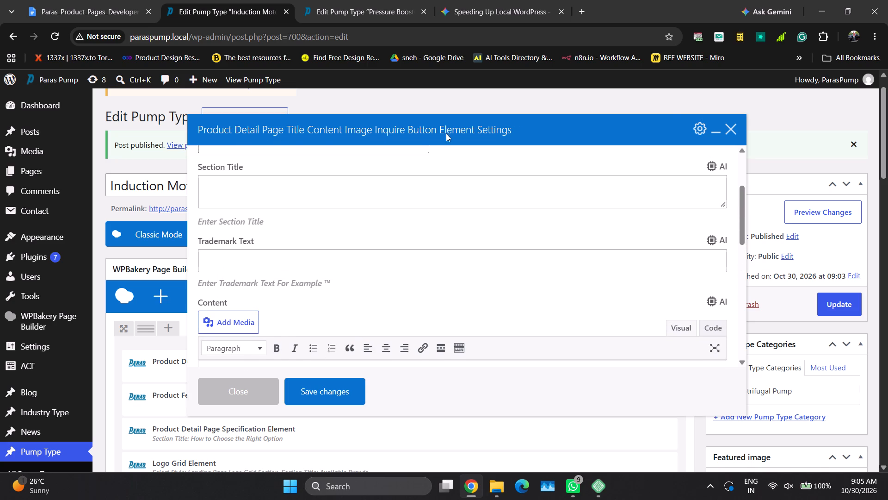
left_click(730, 128)
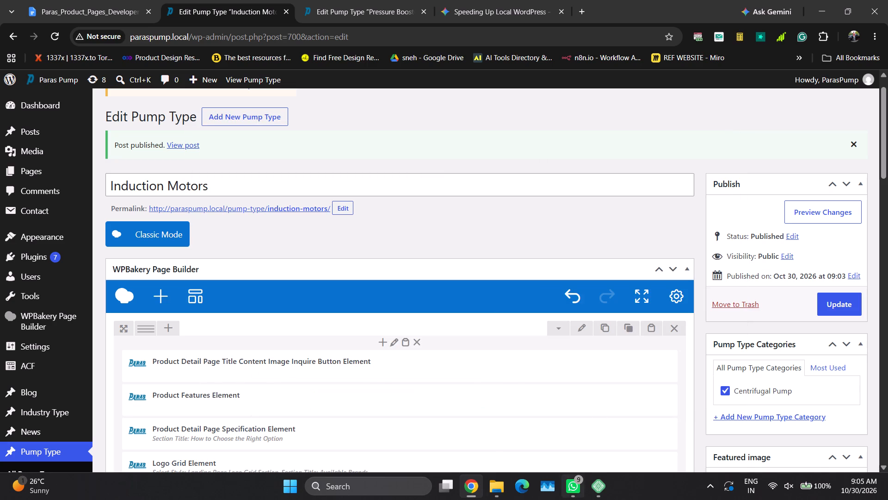
In File Explorer, go from the site's public folder to wp-content, plugins, mackwellpumps-addons and its include-element folder.
left_click(498, 490)
left_click(525, 440)
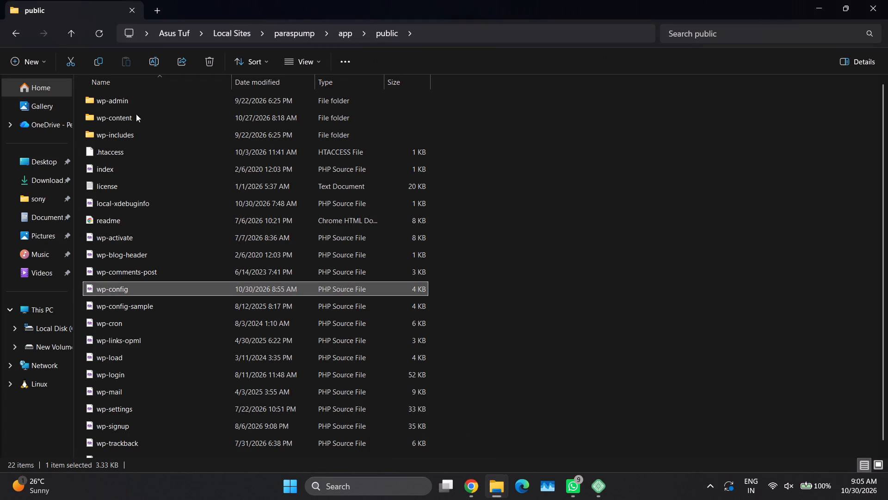
scroll(198, 203, "up", 6)
scroll(198, 203, "down", 1)
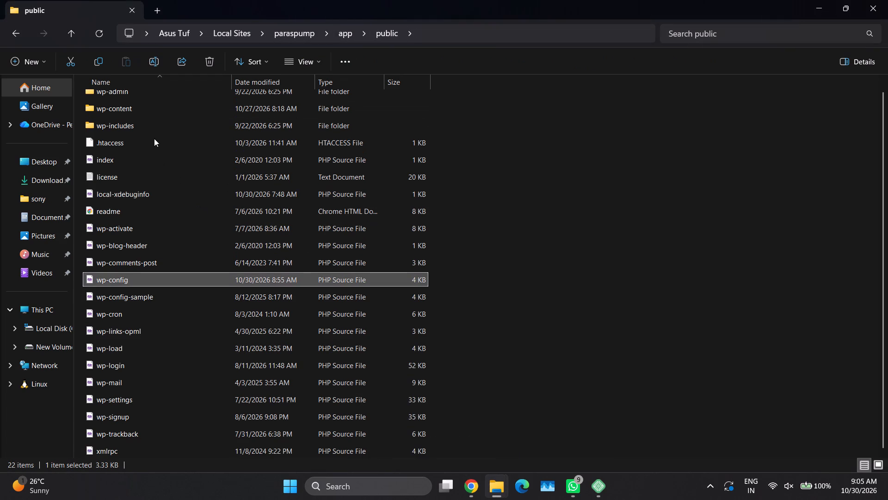
scroll(153, 136, "up", 1)
scroll(153, 135, "down", 1)
scroll(153, 135, "up", 1)
scroll(152, 134, "down", 2)
scroll(152, 134, "up", 1)
double_click(136, 104)
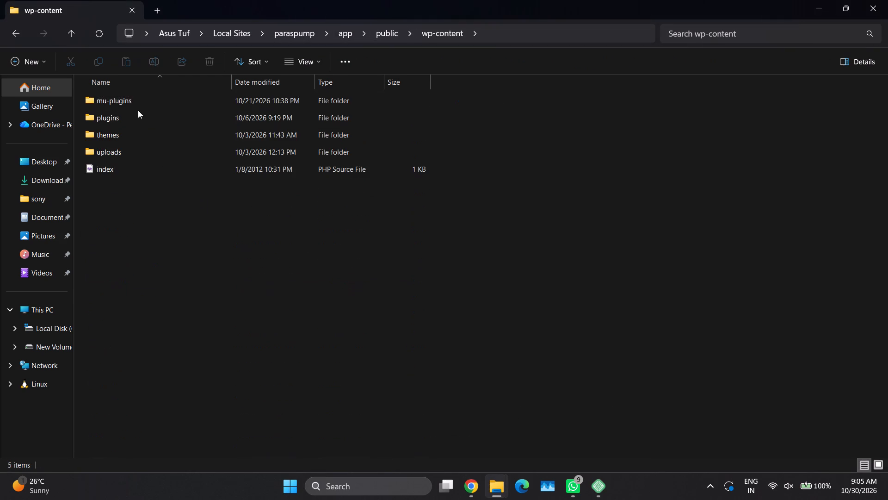
double_click(136, 115)
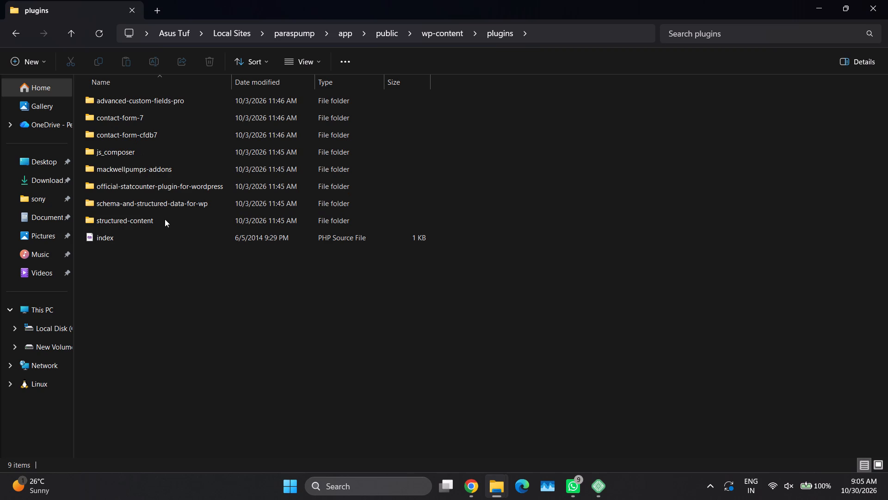
double_click(172, 169)
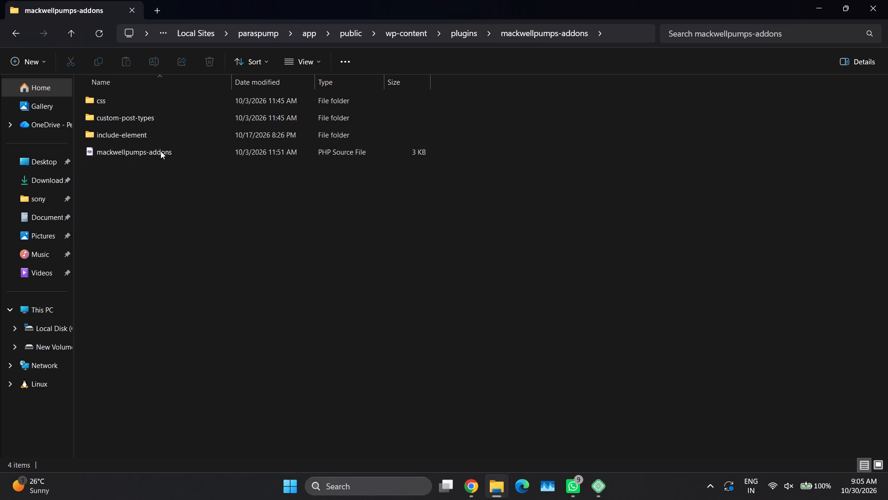
double_click(160, 137)
Open the product_detail__title_content_img_inquire_btn_element PHP file in Visual Studio Code.
left_click(163, 157)
key("p")
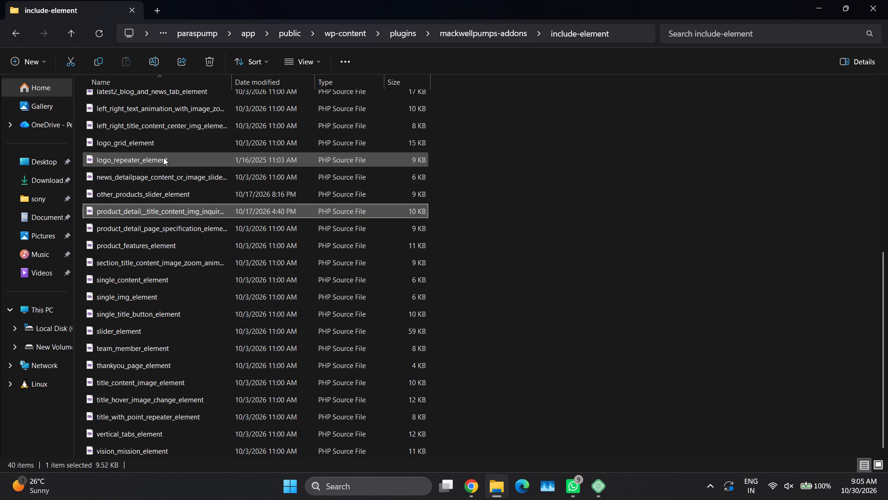
right_click(202, 211)
left_click(266, 382)
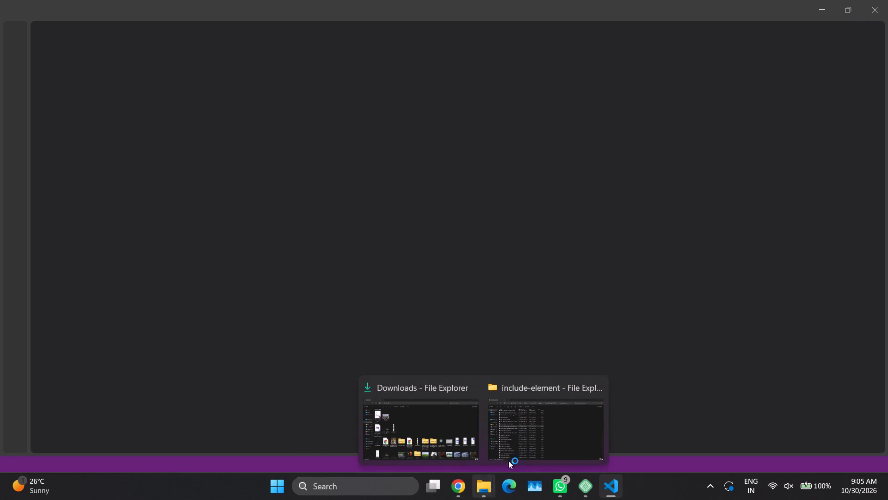
left_click(444, 426)
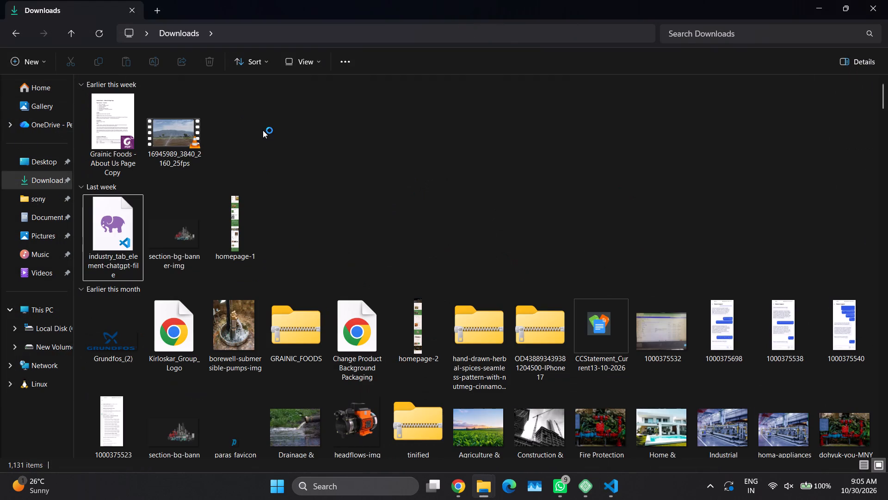
left_click(266, 130)
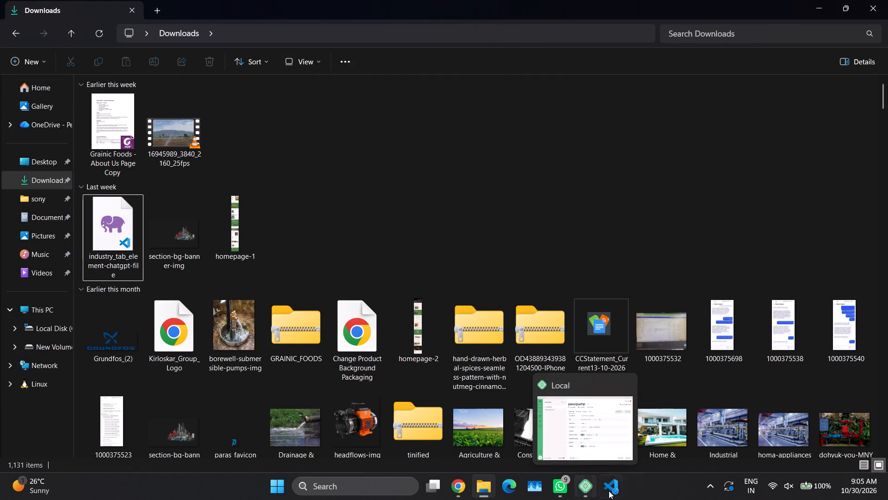
left_click(612, 491)
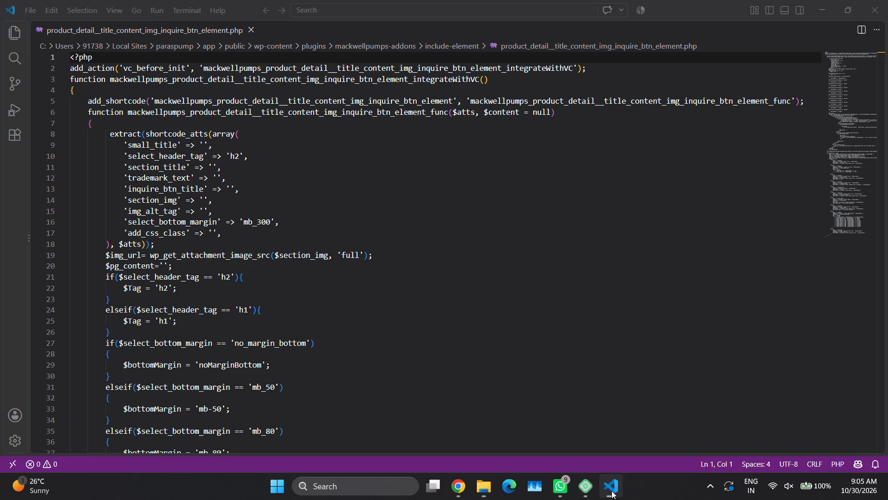
Search the element's code for "btn" and go back through the matches to examine how the inquire button is defined.
left_click(348, 269)
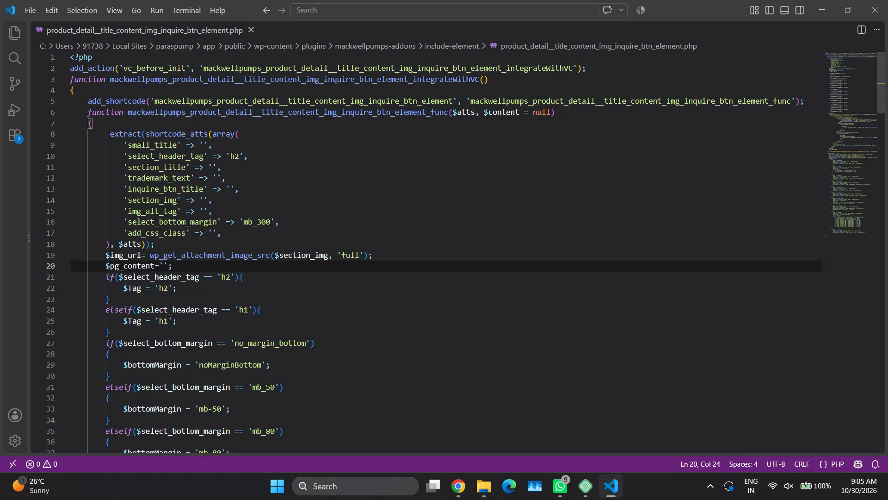
key("ctrl+f")
type("btn")
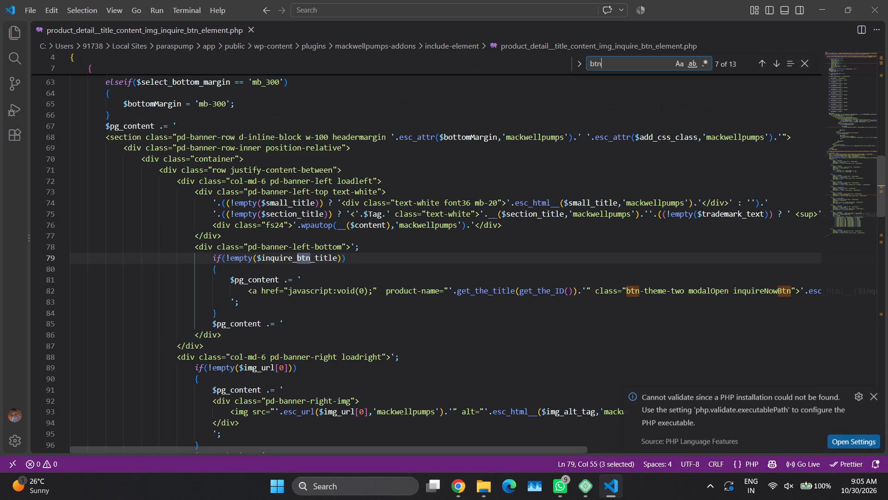
left_click(205, 265)
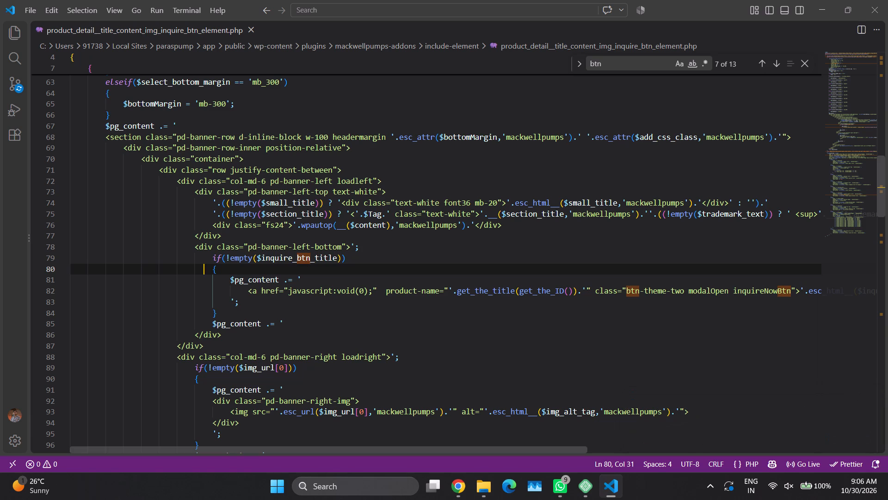
left_click(763, 65)
left_click(763, 65)
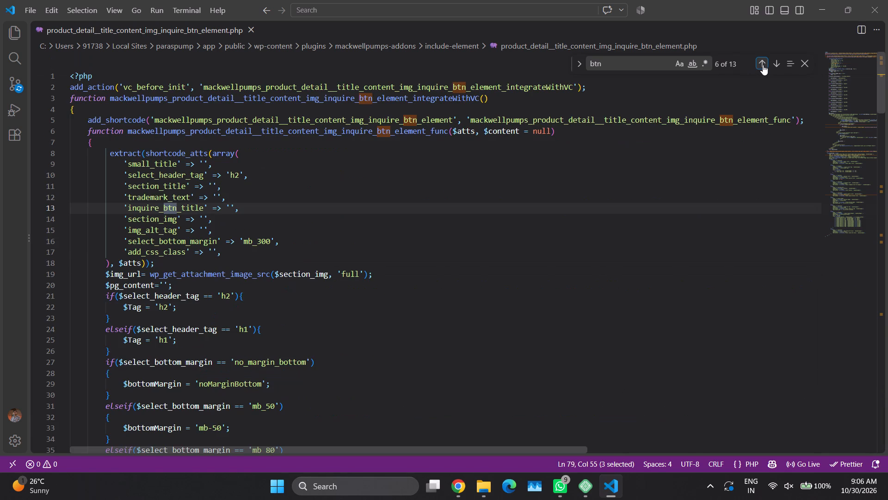
left_click(763, 65)
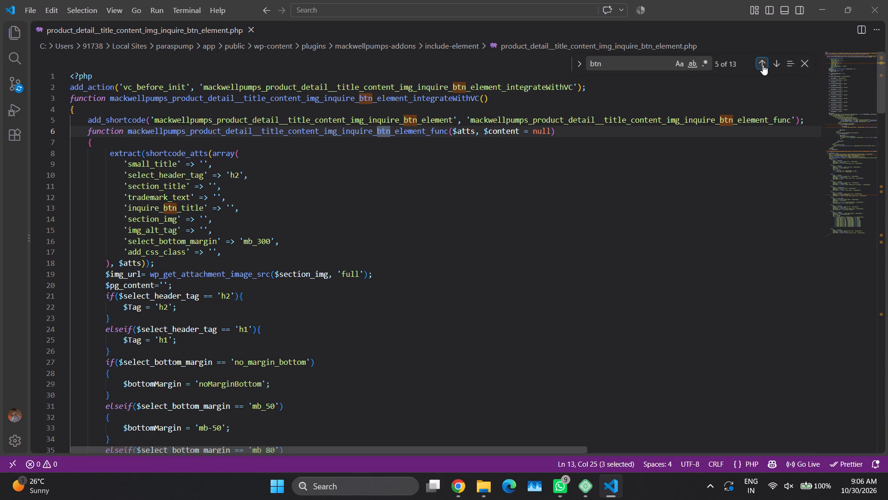
left_click(763, 65)
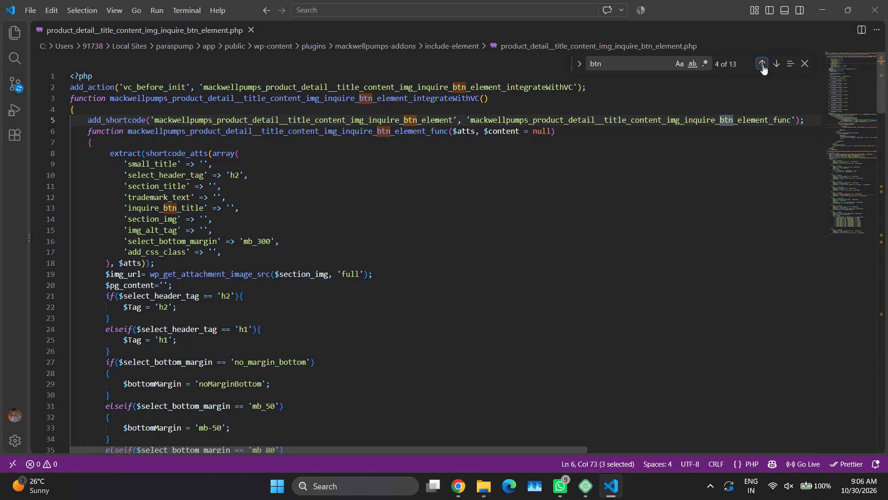
double_click(762, 65)
double_click(762, 65)
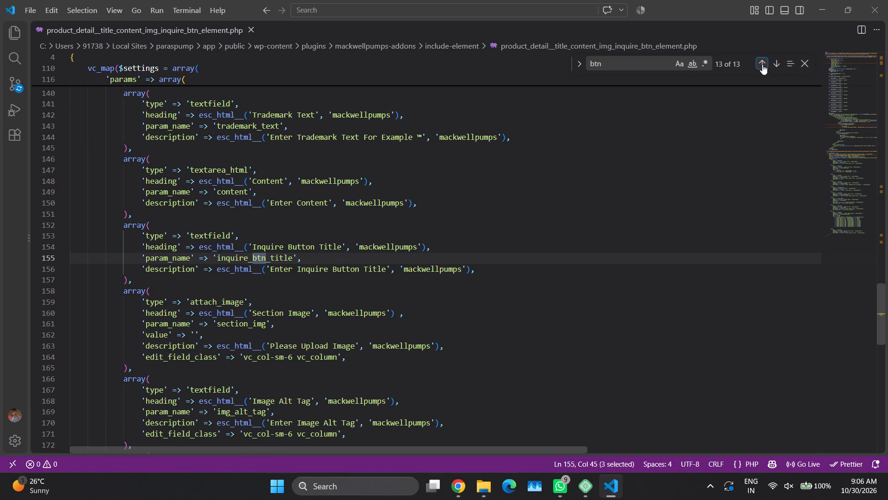
left_click(762, 64)
Copy the entire code of the product detail title element's PHP file.
left_click(498, 260)
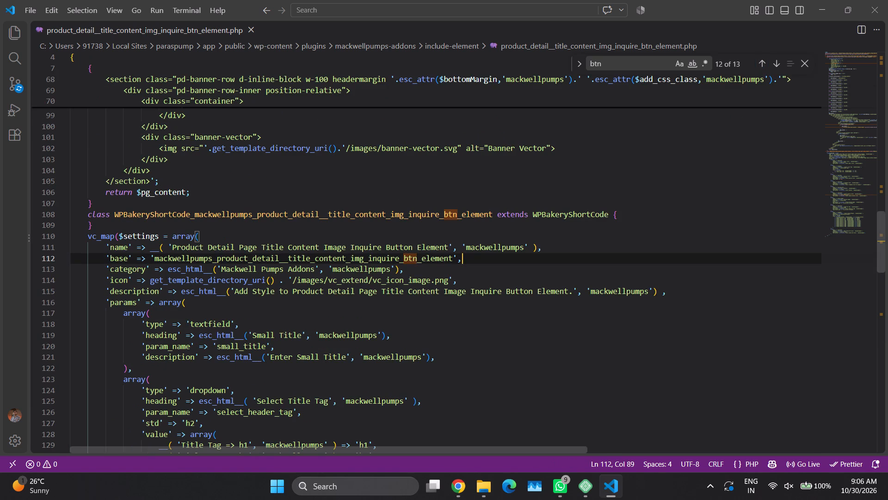
key("ctrl+a")
key("ctrl+c")
key("ctrl+c")
left_click(479, 340)
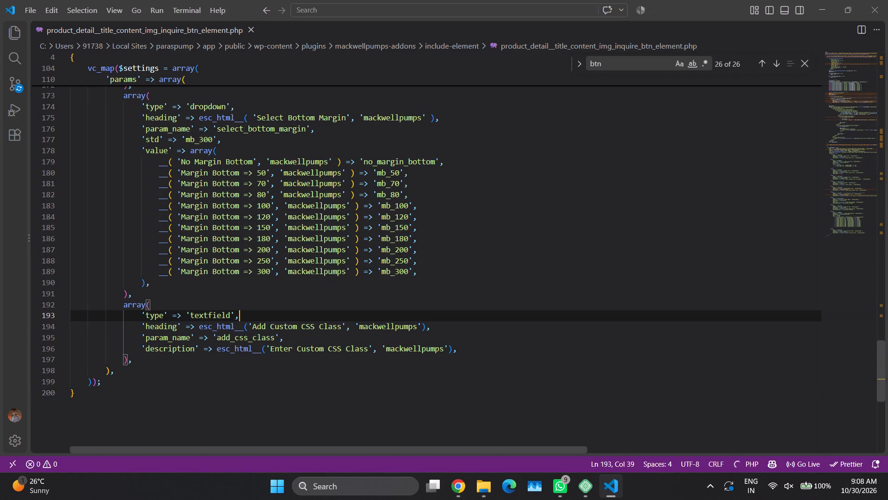
Switch to Chrome and force-reload the Induction Motors pump type's edit page.
key("alt+Tab")
left_click(376, 0)
left_click(174, 0)
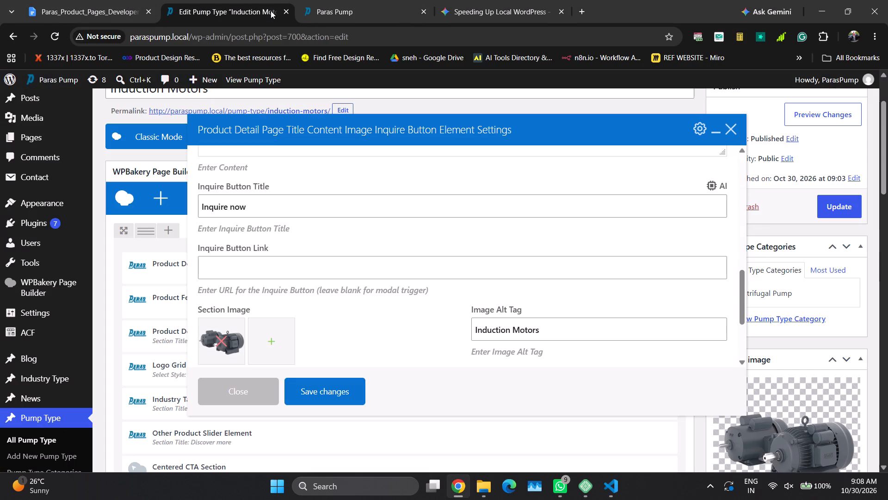
key("ctrl+shift+r")
Open the Paras Pump site's Contact page in a separate tab and copy its address.
left_click(358, 7)
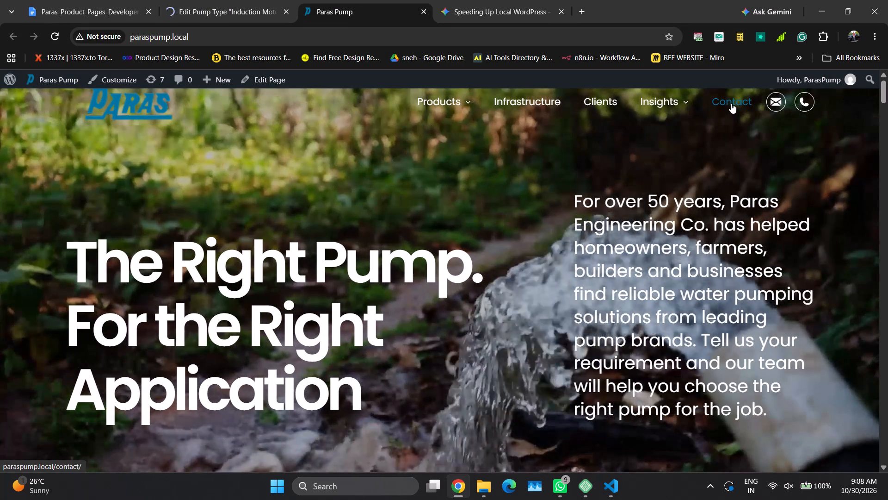
left_click(731, 103, "ctrl")
left_click(507, 0)
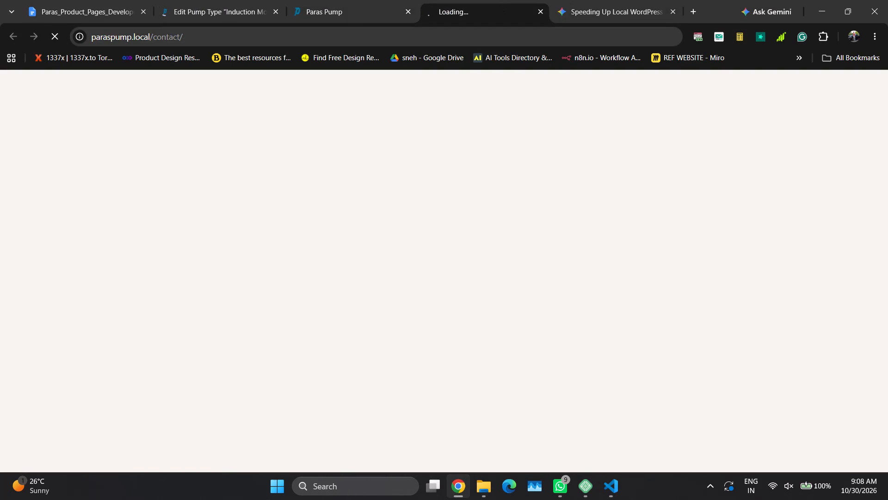
left_click(184, 36)
key("ctrl+c")
key("ctrl+c")
left_click(257, 211)
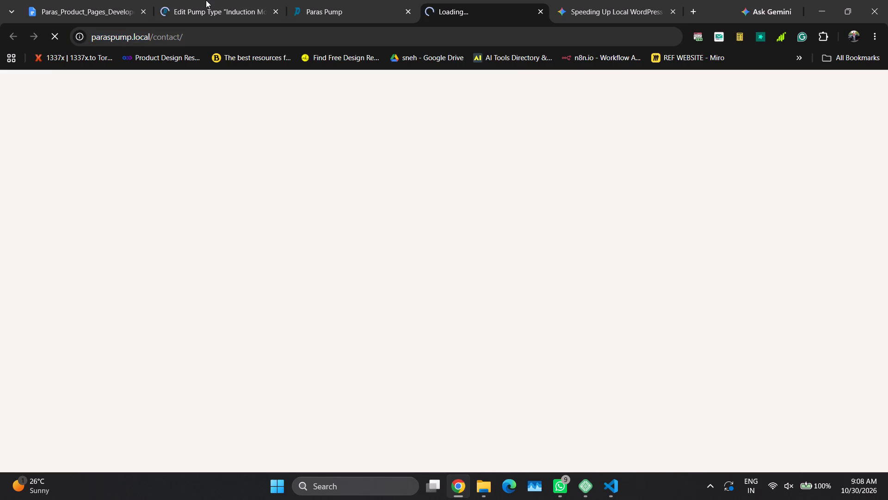
left_click(206, 0)
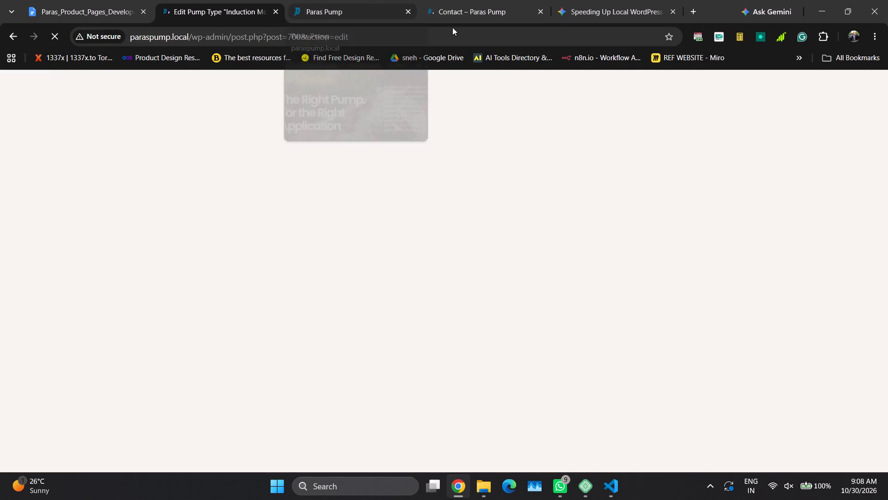
Look over the Contact page from its inquiry form down to the Head Office and Contact Info sections.
left_click(487, 5)
left_click(361, 0)
left_click(252, 0)
left_click(463, 0)
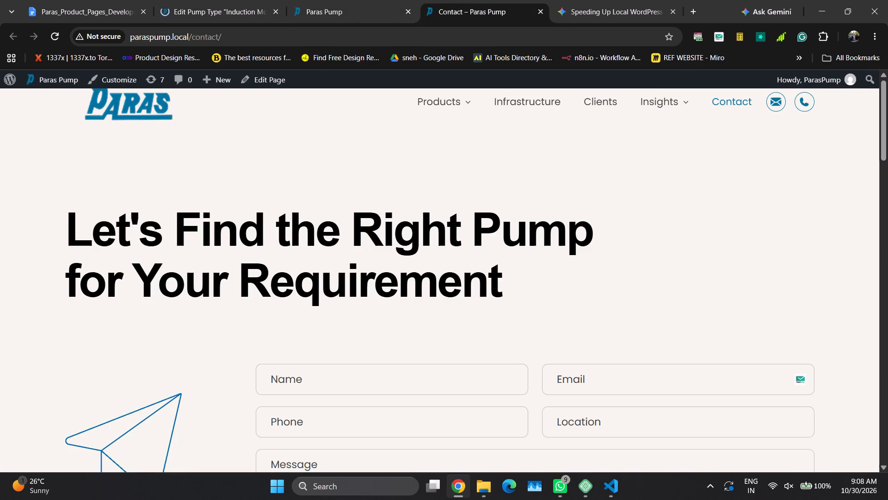
scroll(505, 379, "down", 1)
scroll(505, 379, "up", 2)
scroll(505, 379, "down", 1)
scroll(505, 379, "up", 1)
scroll(505, 379, "down", 2)
scroll(505, 379, "up", 1)
scroll(505, 379, "down", 2)
scroll(505, 379, "up", 3)
scroll(505, 379, "down", 6)
scroll(505, 379, "up", 2)
scroll(505, 379, "down", 4)
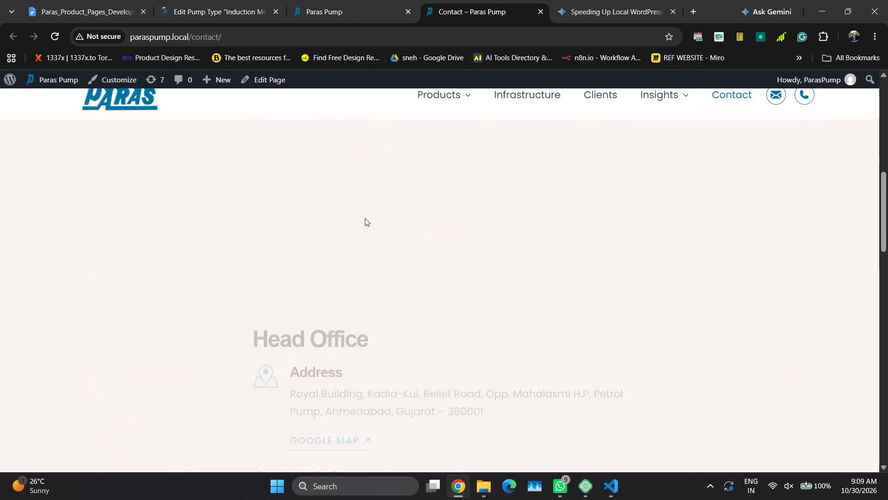
scroll(311, 167, "up", 2)
scroll(365, 282, "down", 1)
scroll(365, 282, "up", 1)
scroll(366, 284, "down", 2)
scroll(366, 284, "up", 2)
scroll(366, 284, "down", 6)
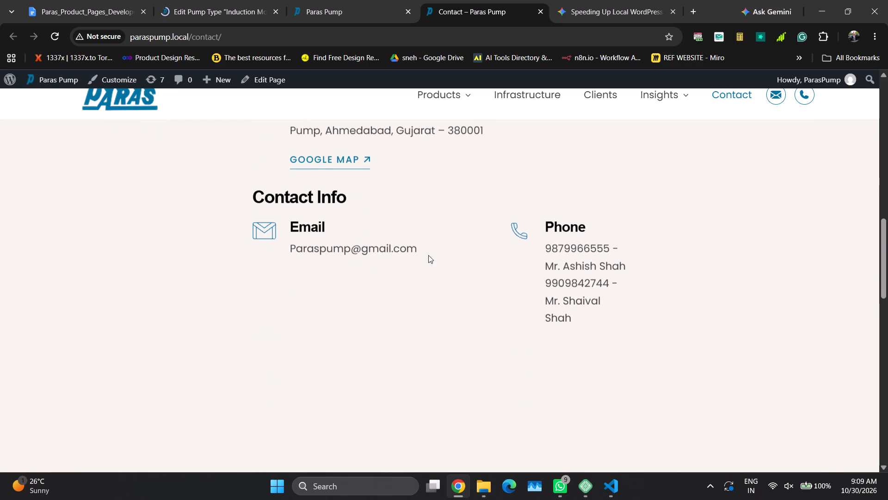
Open the settings of the Induction Motors page's Title Content Image Inquire Button element and go to its Inquire Button Link option.
left_click(195, 0)
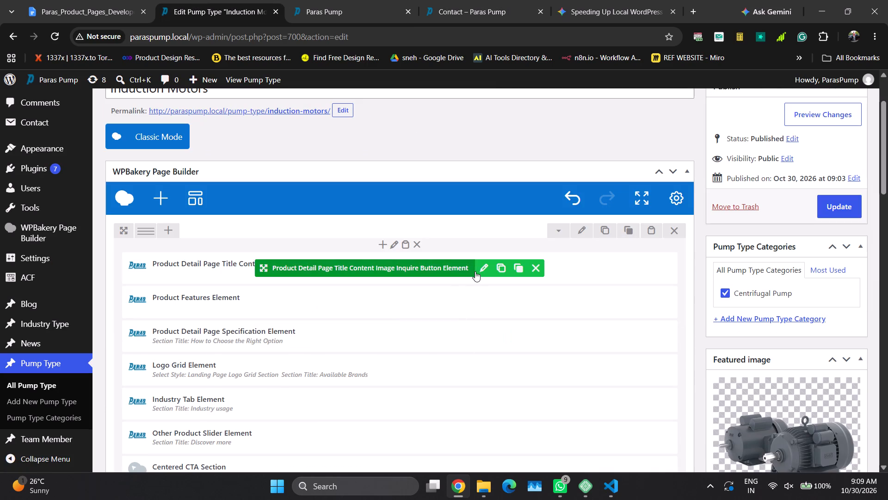
left_click(476, 271)
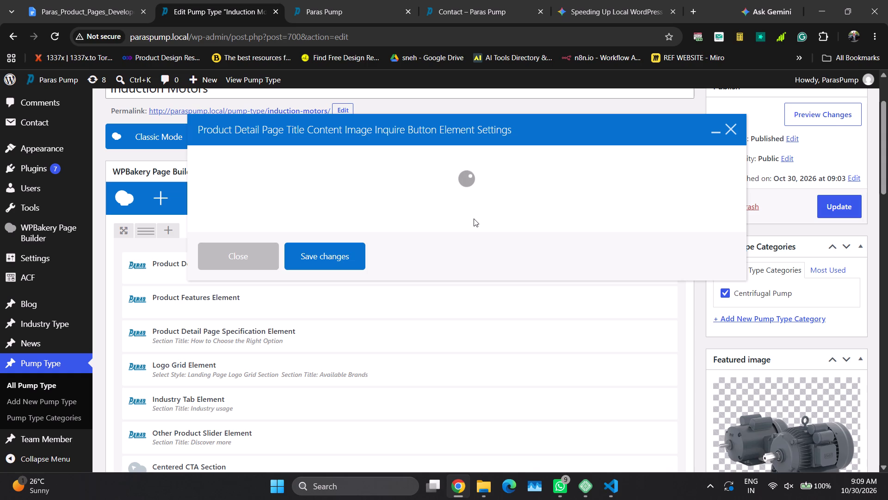
scroll(406, 249, "down", 1)
scroll(406, 249, "up", 2)
scroll(406, 249, "down", 1)
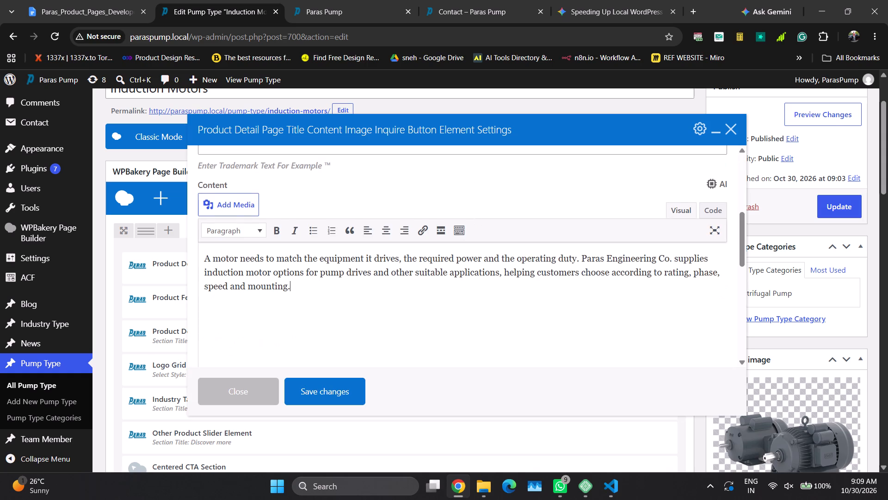
scroll(406, 249, "down", 1)
scroll(406, 249, "up", 3)
scroll(406, 249, "down", 2)
scroll(406, 249, "up", 2)
scroll(406, 249, "down", 3)
scroll(406, 249, "up", 2)
scroll(406, 249, "down", 1)
scroll(406, 249, "up", 1)
scroll(406, 249, "down", 4)
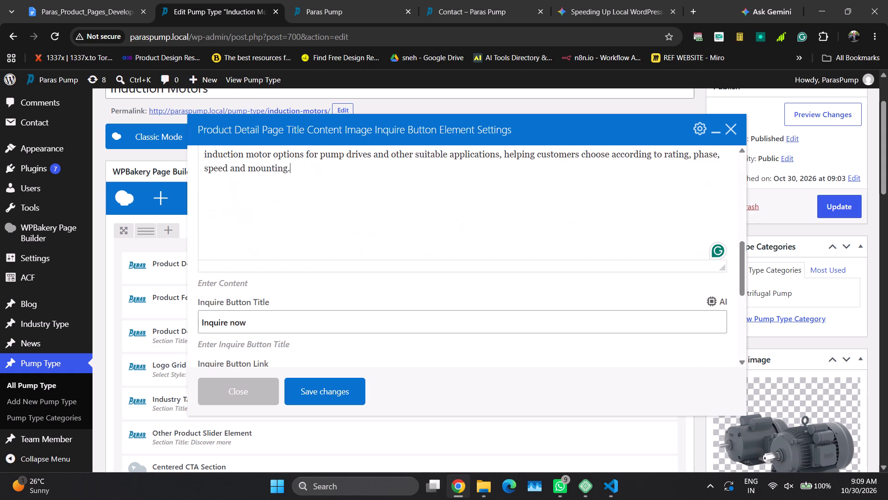
scroll(406, 250, "down", 1)
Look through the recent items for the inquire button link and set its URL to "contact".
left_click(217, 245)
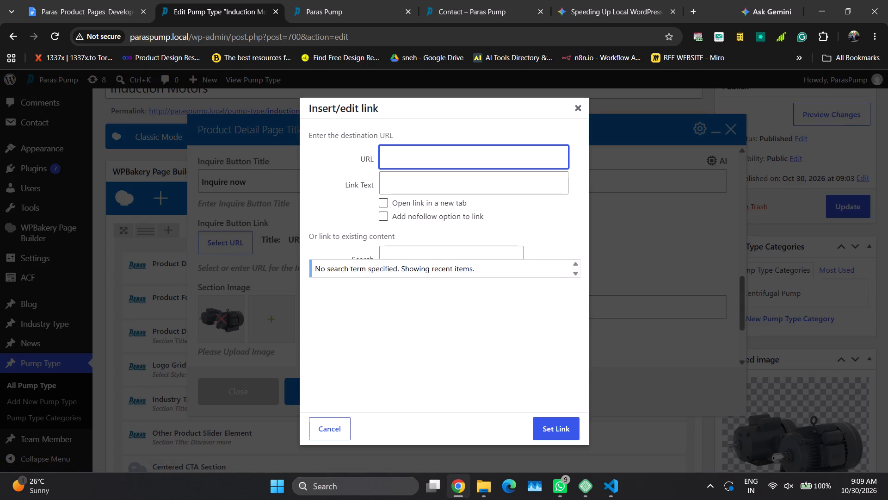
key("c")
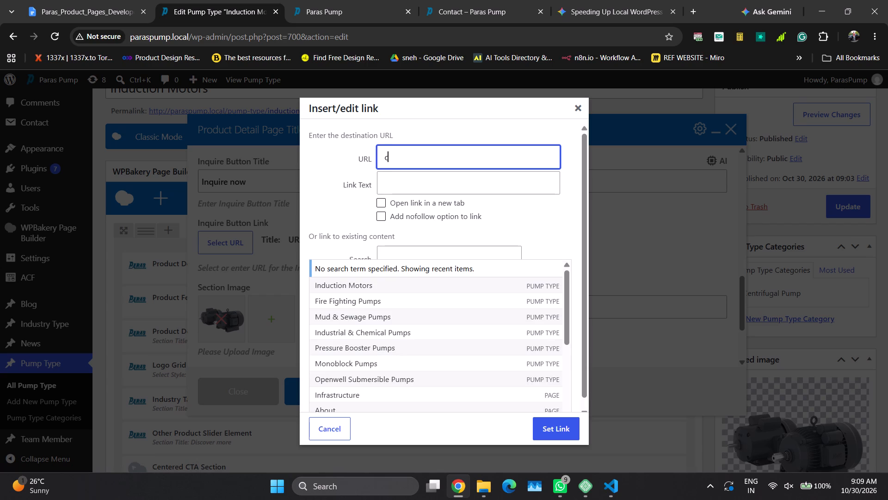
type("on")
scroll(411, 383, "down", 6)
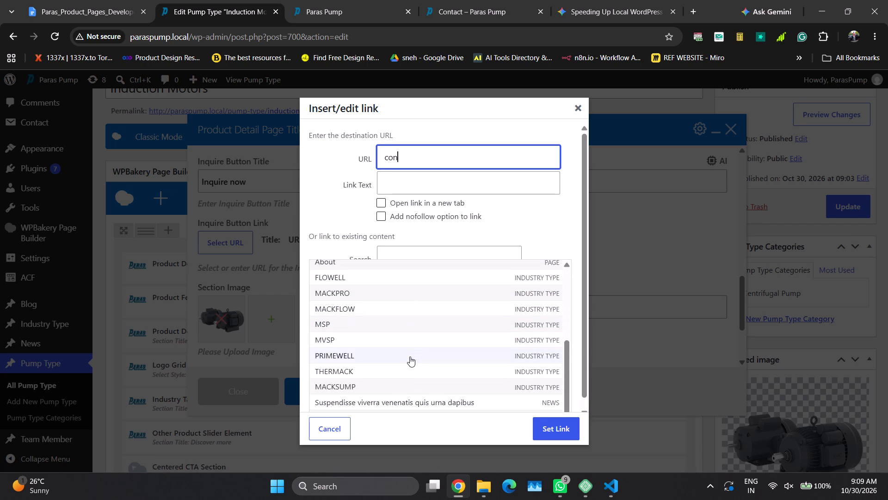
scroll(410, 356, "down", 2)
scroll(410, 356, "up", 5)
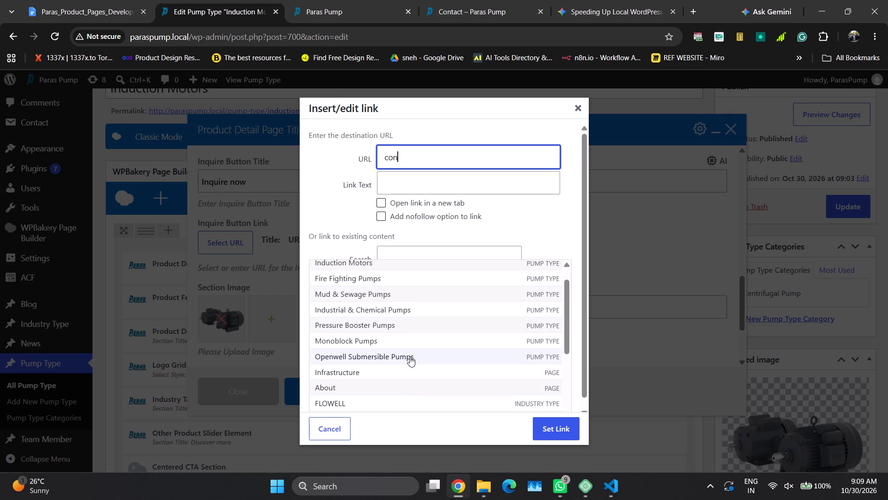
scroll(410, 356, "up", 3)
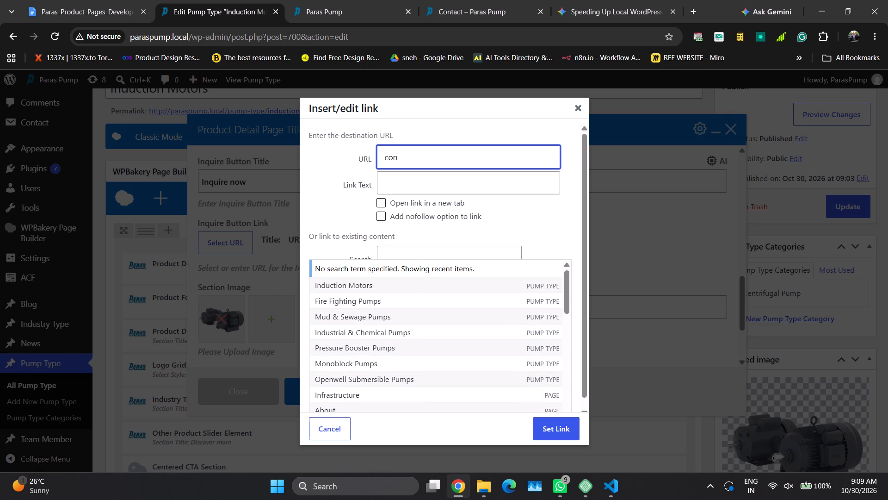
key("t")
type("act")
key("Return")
left_click(232, 238)
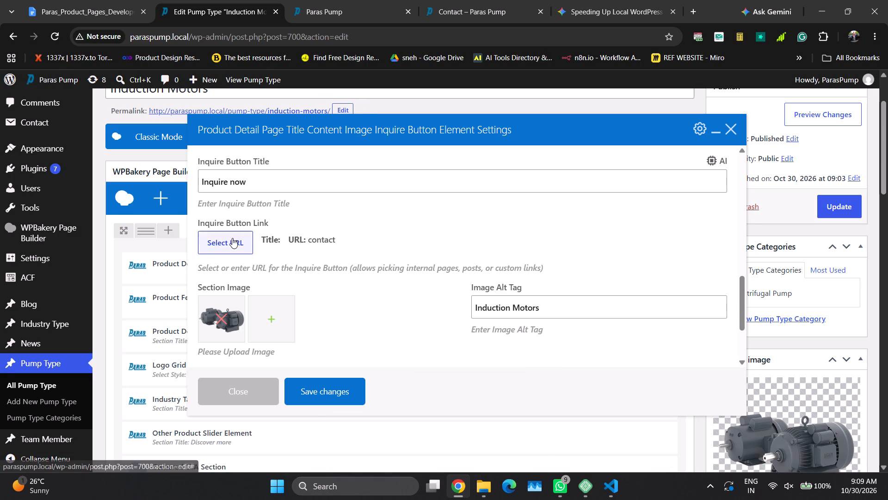
left_click(452, 185)
left_click(426, 154)
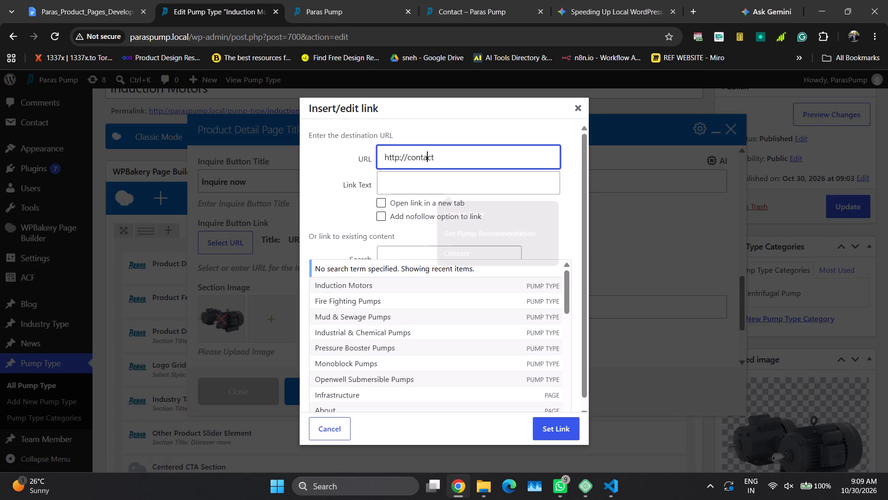
left_click(435, 156)
left_click(321, 0)
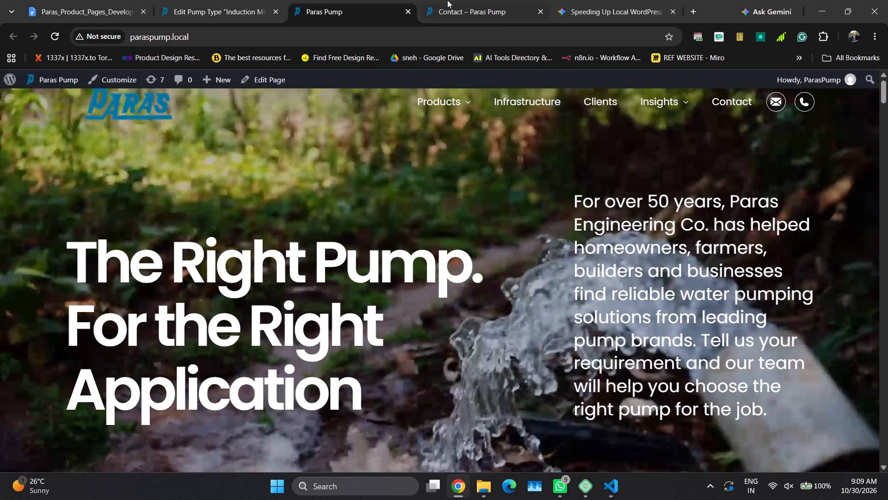
left_click(448, 0)
left_click(267, 29)
key("ctrl+c")
left_click(231, 0)
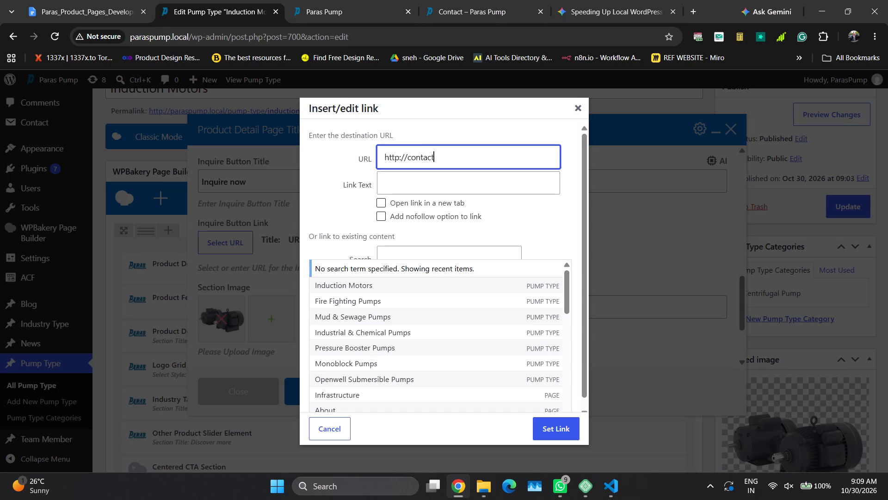
key("ctrl+a")
key("ctrl+v")
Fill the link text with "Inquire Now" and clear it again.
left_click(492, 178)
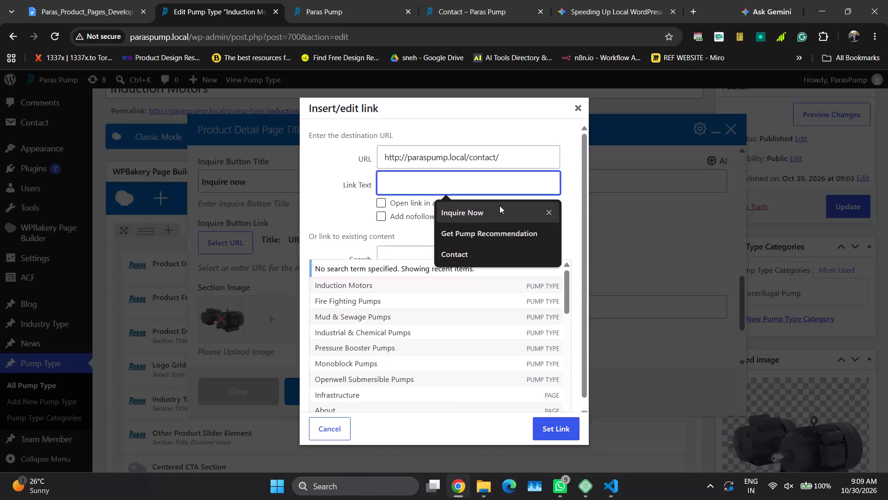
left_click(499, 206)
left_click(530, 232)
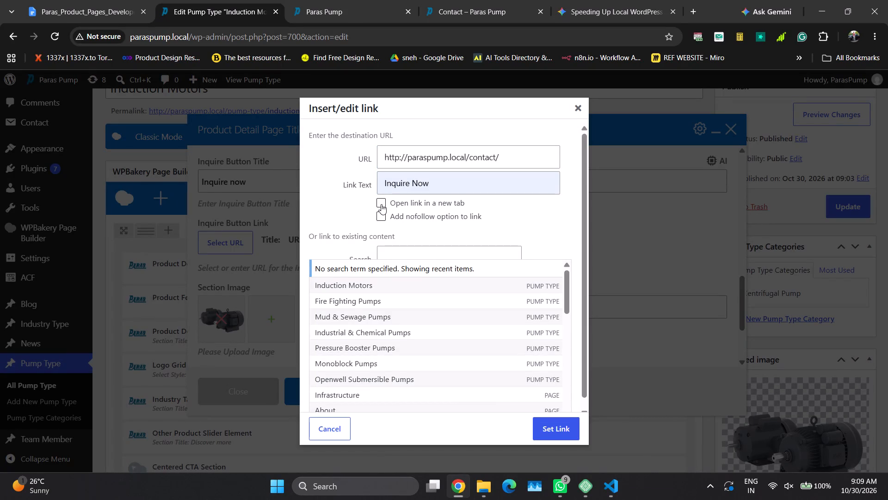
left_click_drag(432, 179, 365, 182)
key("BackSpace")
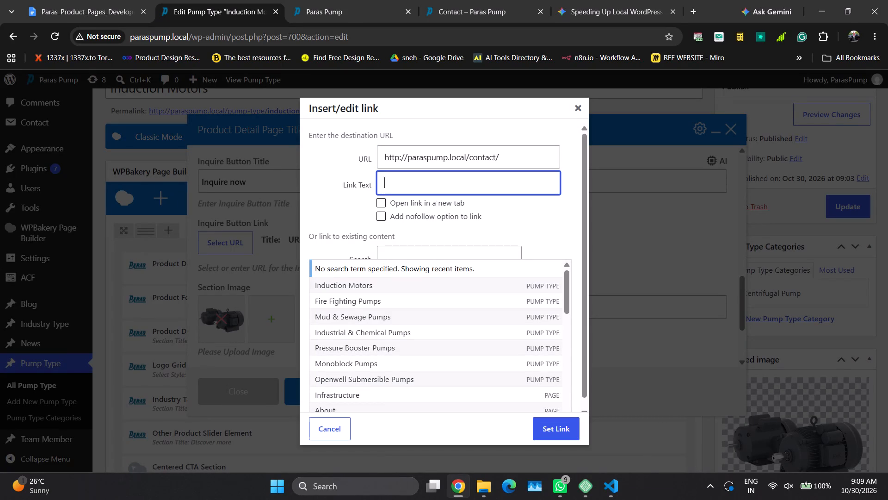
Make the inquire button link open in a new tab, enter "contac" in the existing content search and apply the link.
left_click(379, 206)
left_click(461, 250)
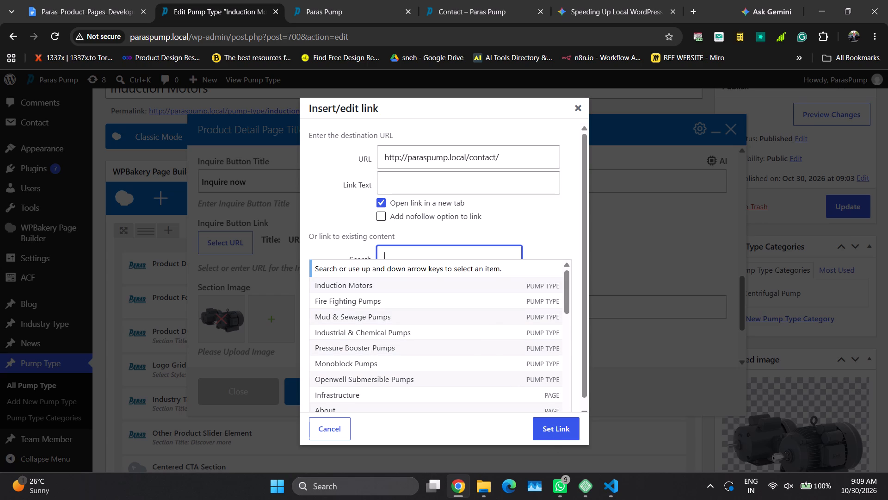
type("contac")
key("Return")
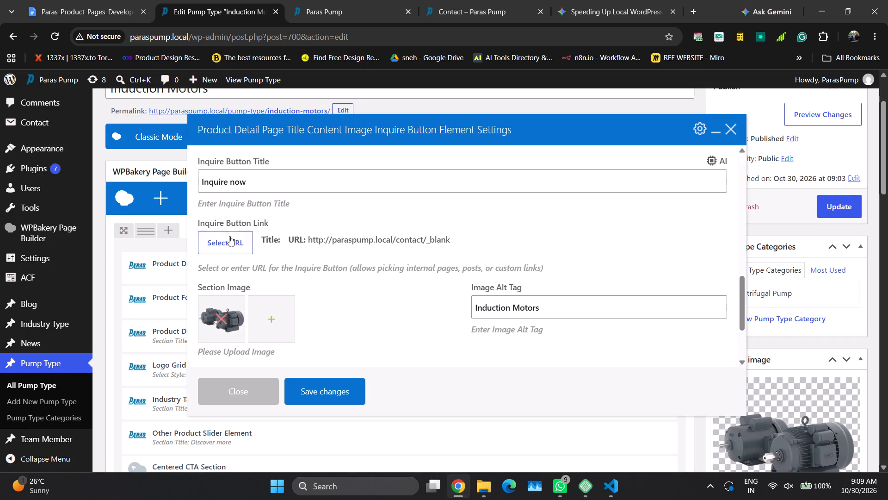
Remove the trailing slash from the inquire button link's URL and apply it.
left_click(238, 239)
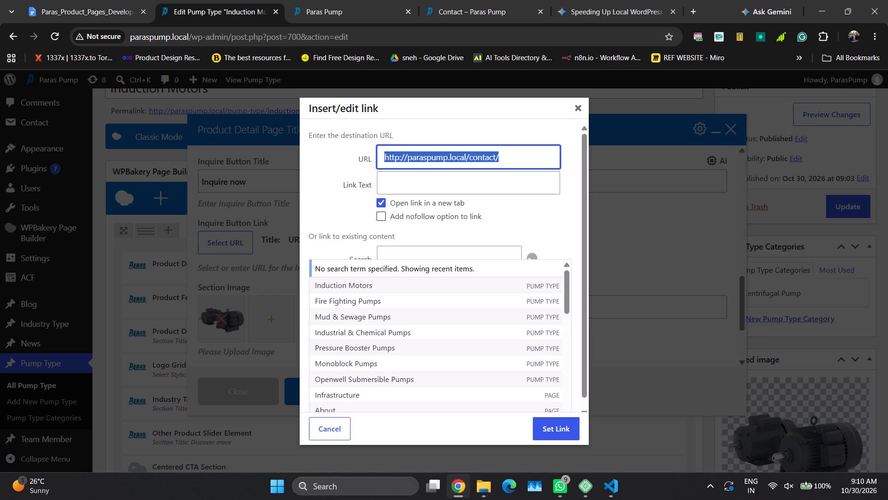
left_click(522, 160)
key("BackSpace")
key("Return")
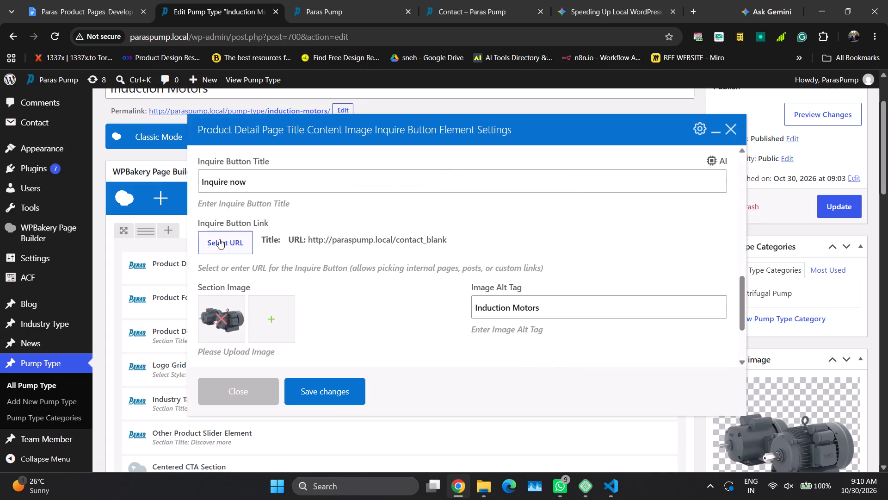
Select the existing Contact page as the inquire button's link, apply it and save the element's settings.
left_click(232, 249)
left_click(508, 162)
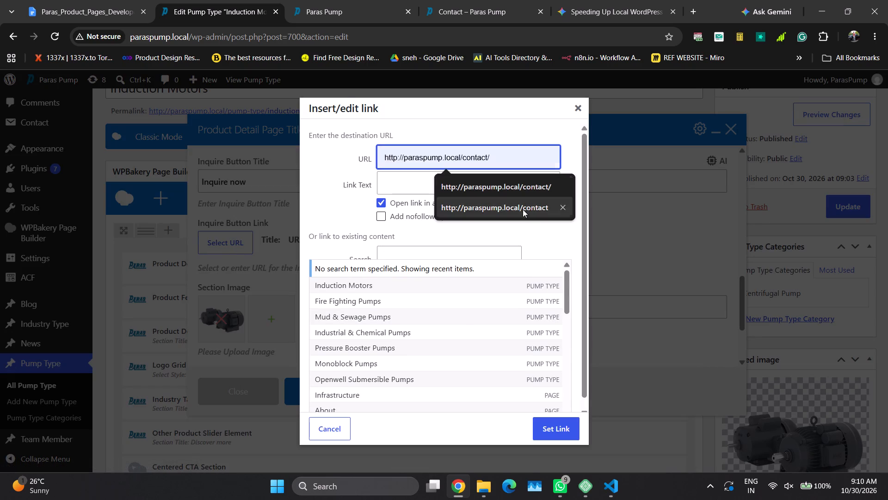
left_click(536, 245)
scroll(445, 224, "down", 3)
scroll(457, 299, "down", 2)
scroll(457, 299, "up", 1)
scroll(457, 299, "down", 4)
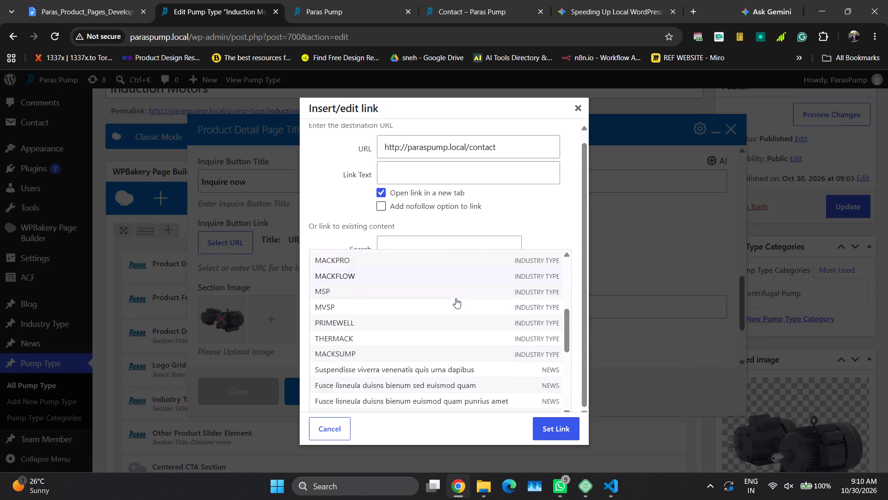
scroll(456, 298, "down", 3)
scroll(456, 298, "up", 2)
scroll(456, 298, "down", 4)
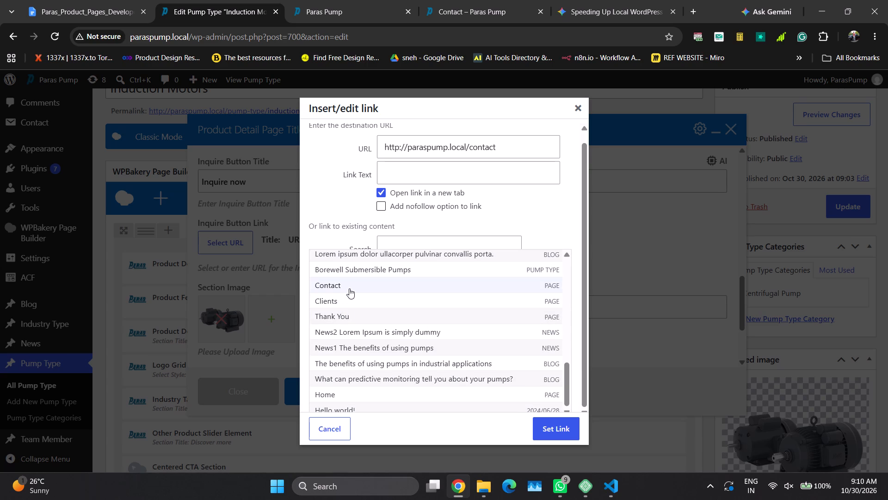
left_click(349, 288)
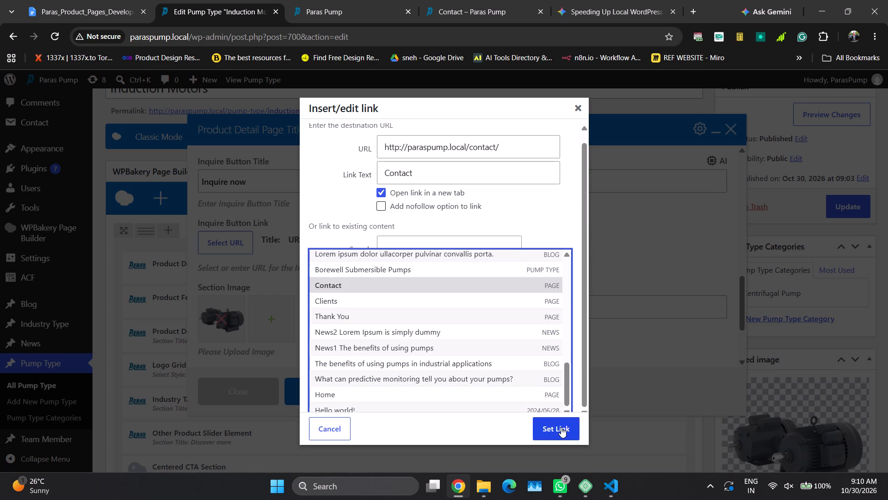
left_click(561, 427)
left_click(327, 394)
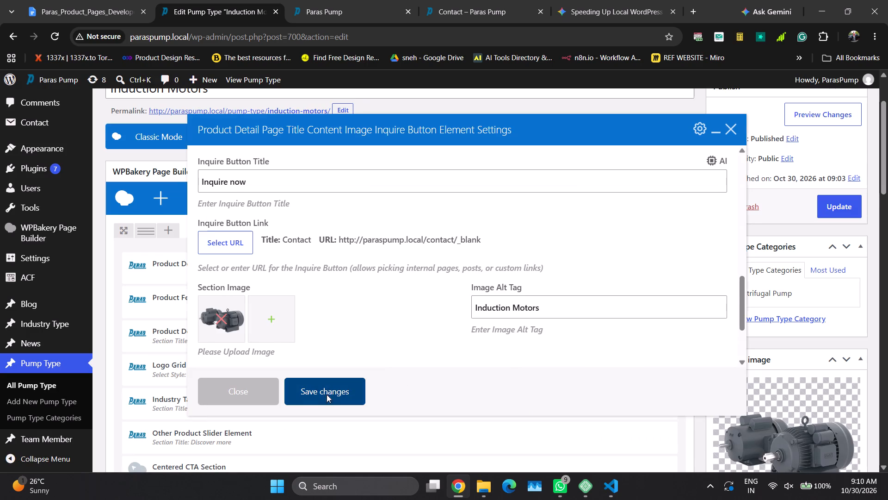
Update the Induction Motors pump type entry with the saved element settings.
left_click(851, 206)
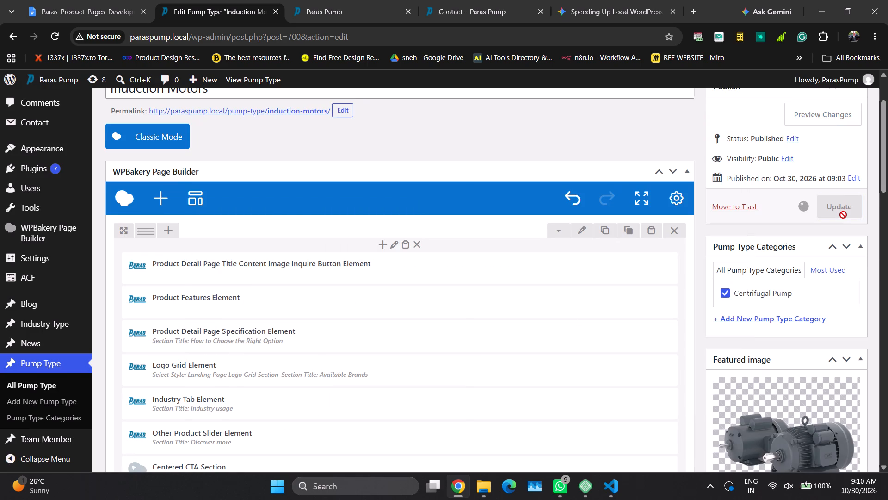
Open the Induction Motors permalink in a new tab, close the old Paras Pump and Contact tabs, and switch to the new page.
left_click(375, 0)
left_click(216, 0)
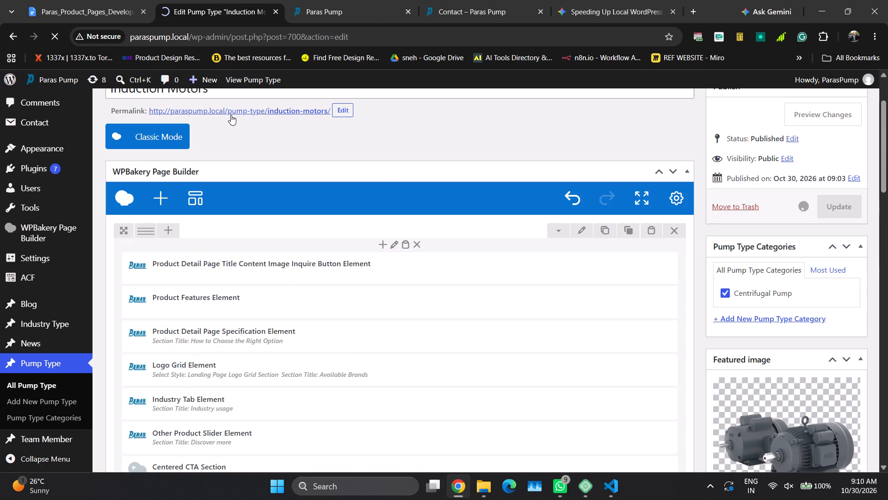
right_click(233, 115)
left_click(254, 129)
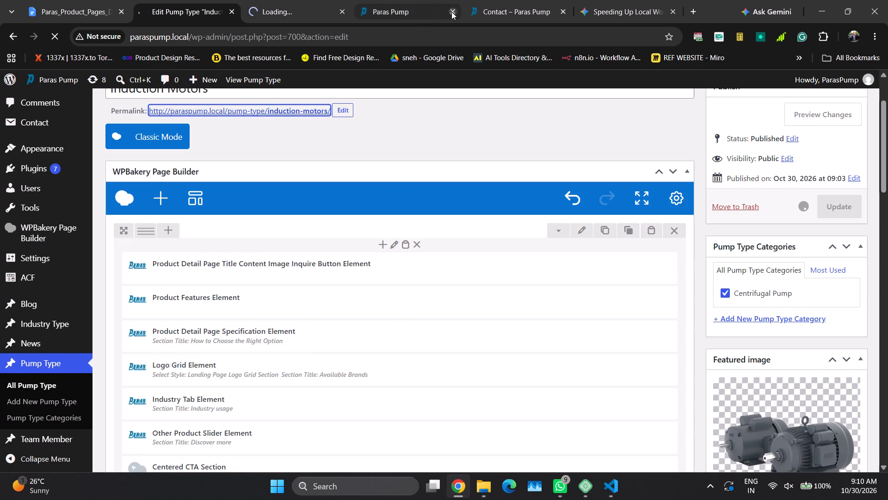
left_click(454, 9)
left_click(454, 9)
left_click(276, 0)
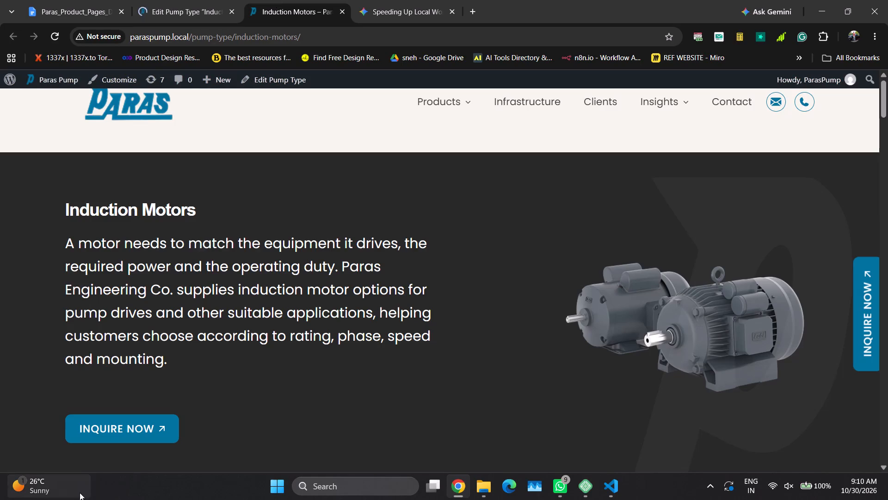
Test the Inquire Now button below the Induction Motors description, check the form's name field and close the form.
left_click(123, 429)
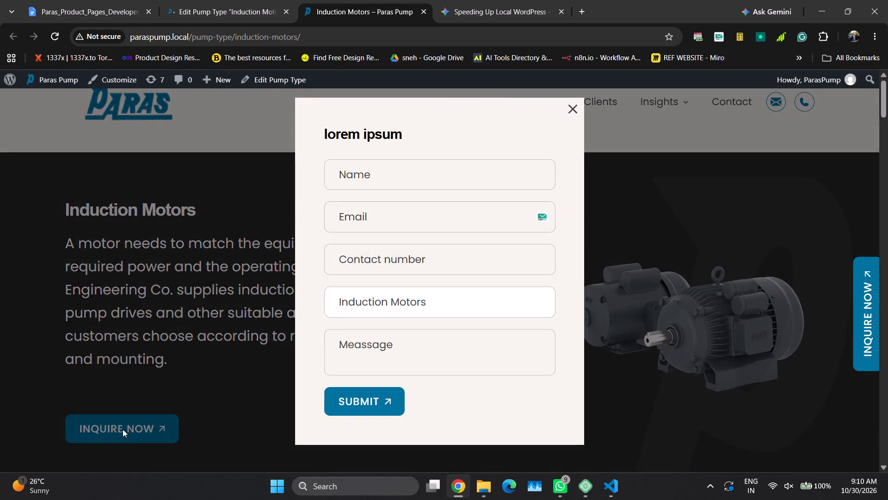
left_click(423, 173)
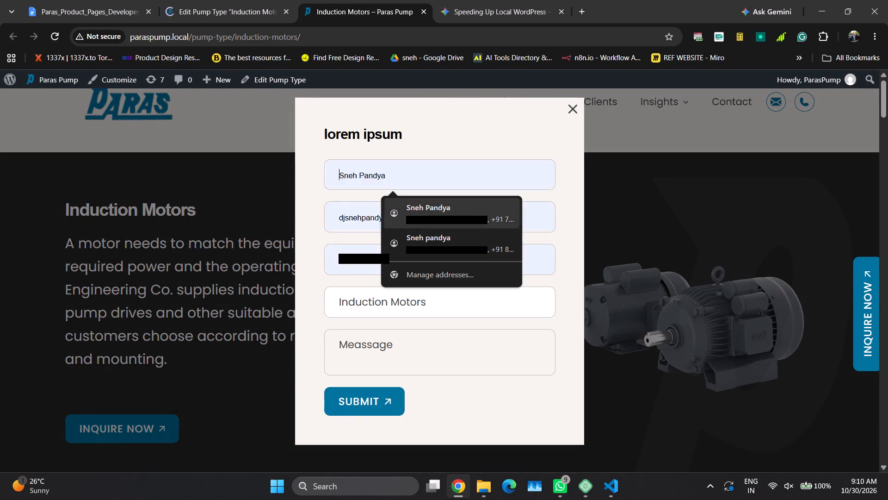
left_click(321, 226)
left_click(363, 132)
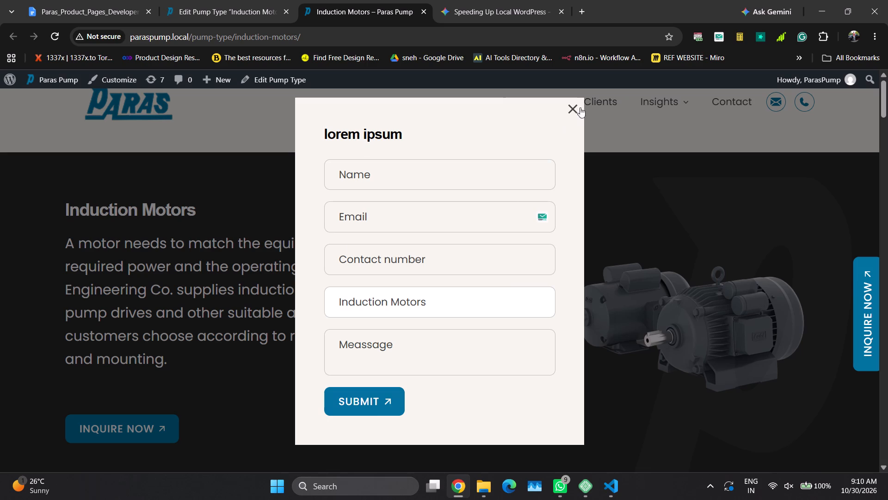
left_click(573, 109)
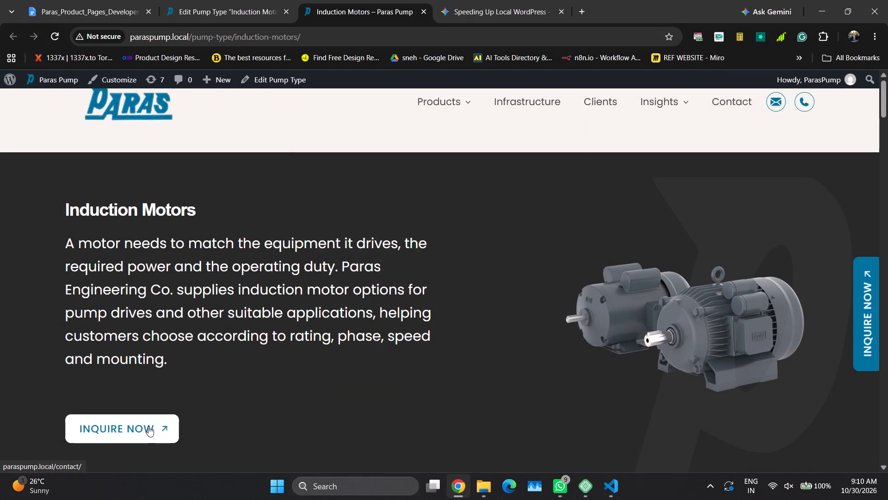
Retest the Inquire Now button several times and check the product and message fields of the inquiry form.
left_click(148, 426)
left_click(440, 345)
left_click(482, 308)
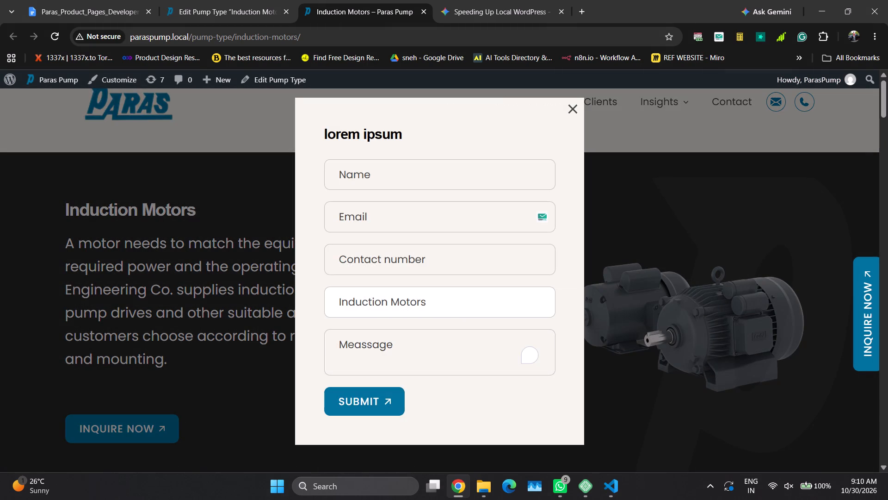
left_click(412, 285)
left_click(413, 295)
left_click(416, 303)
left_click(297, 341)
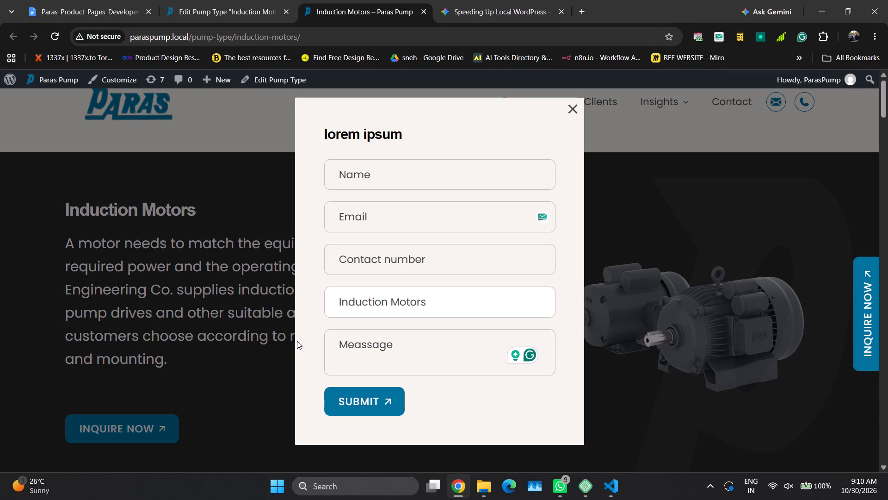
left_click(201, 383)
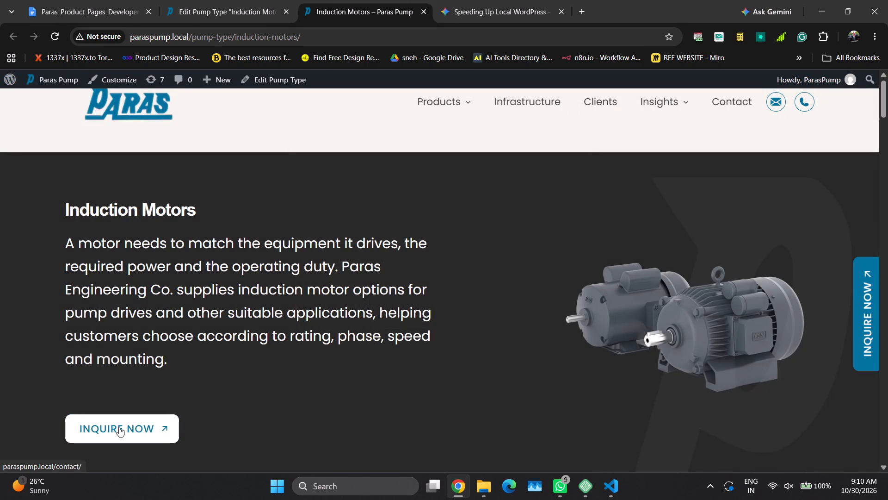
left_click(119, 427)
left_click(289, 357)
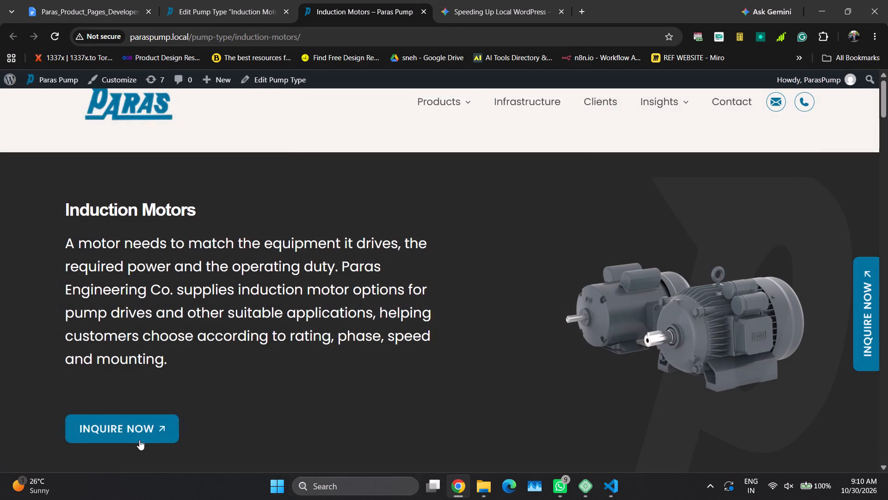
left_click(140, 439)
left_click(228, 0)
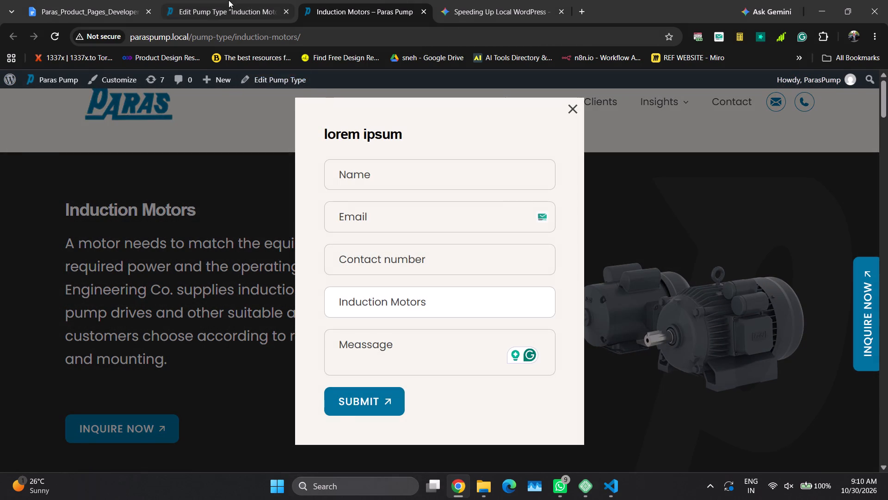
scroll(303, 281, "down", 4)
left_click(346, 0)
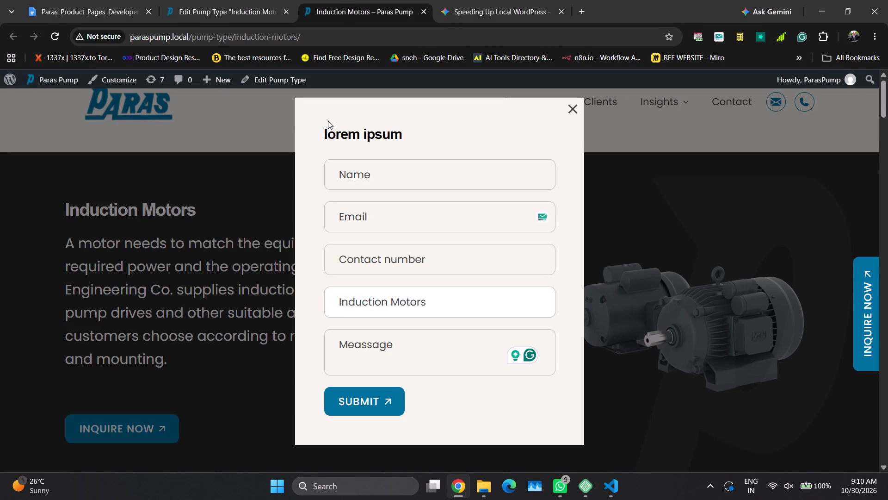
key("shift+super+s")
left_click_drag(291, 93, 621, 439)
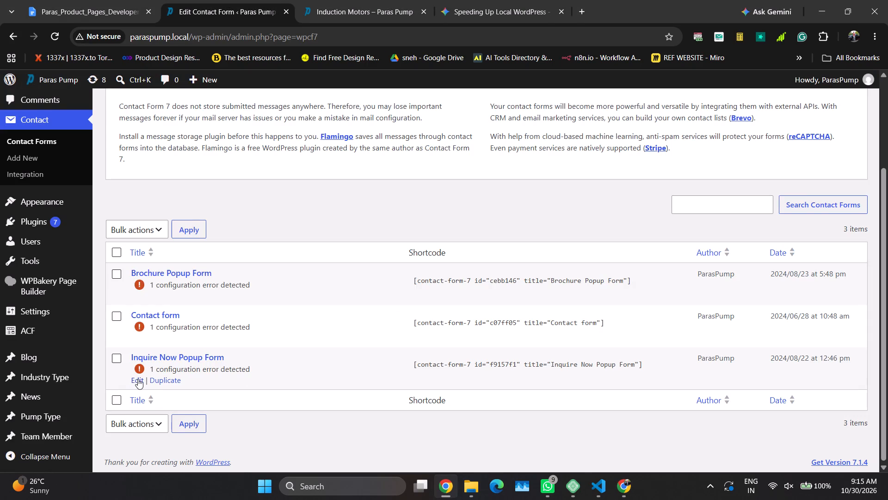
left_click(138, 379)
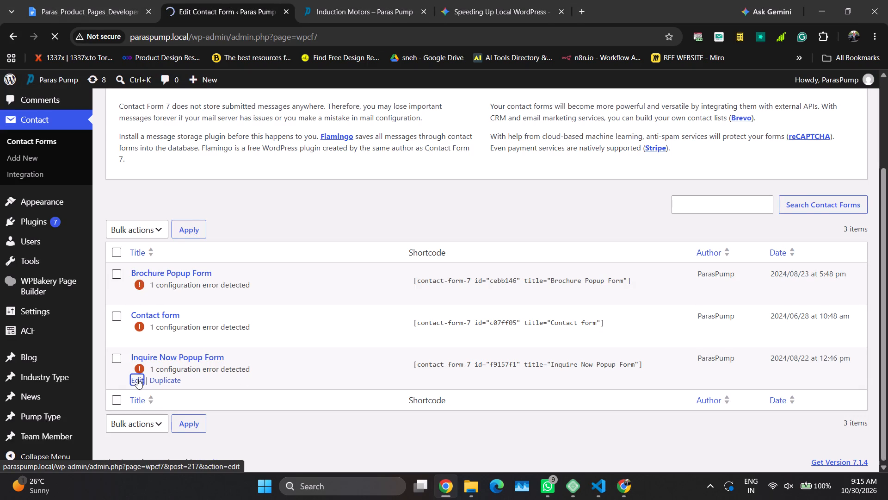
Close the Induction Motors inquiry popup, open the footer's Contact page in a new tab, and find the company's contact email.
left_click(320, 2)
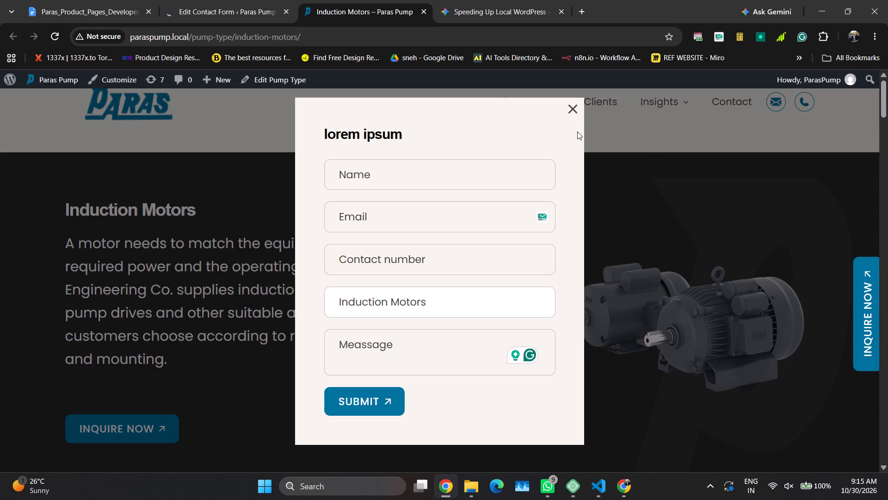
left_click(576, 110)
left_click_drag(884, 90, 887, 445)
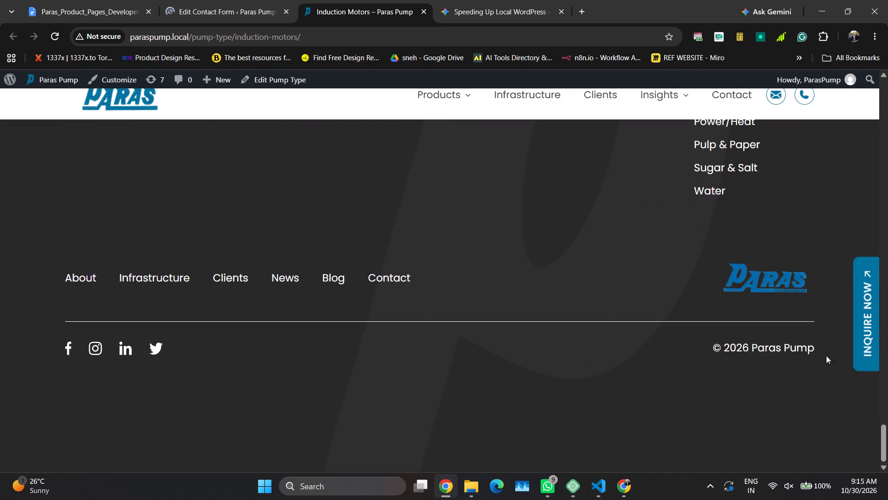
scroll(746, 303, "left", 1)
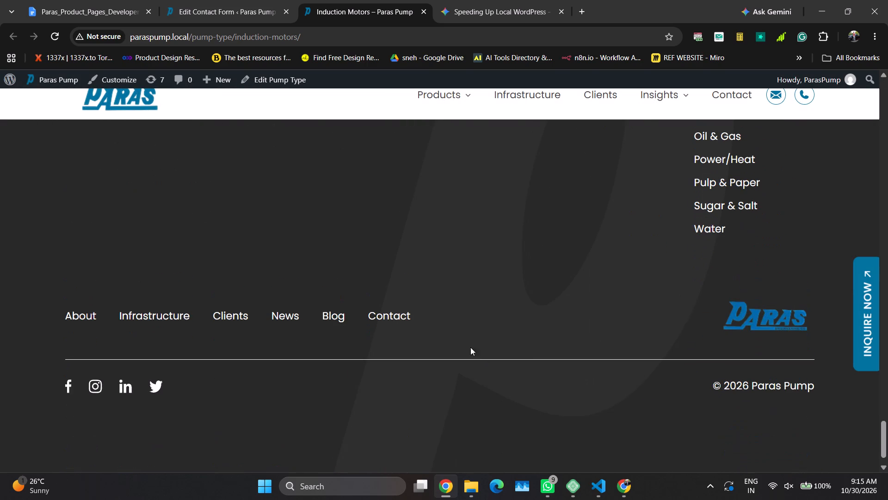
scroll(470, 347, "left", 1)
left_click(380, 314, "ctrl")
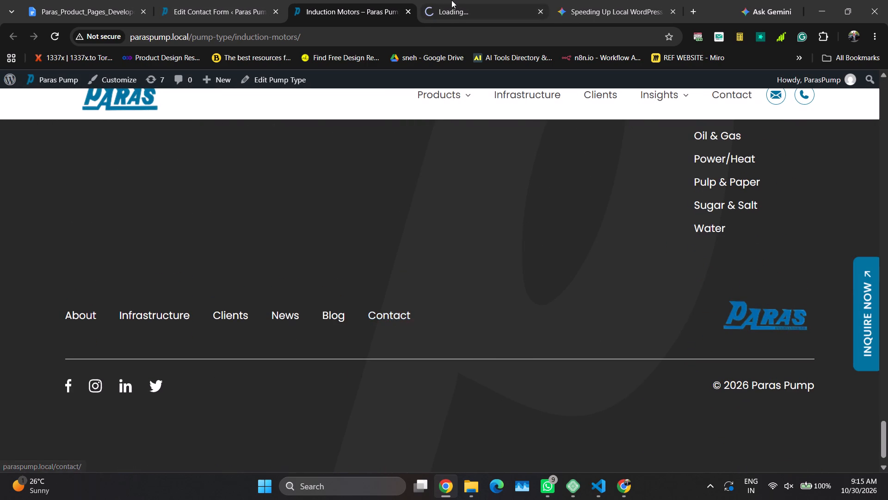
left_click(451, 0)
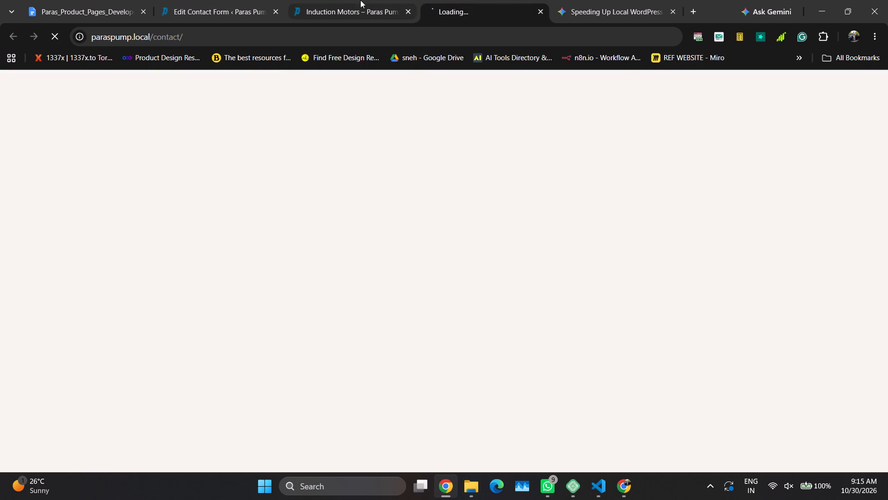
left_click(361, 0)
left_click(494, 1)
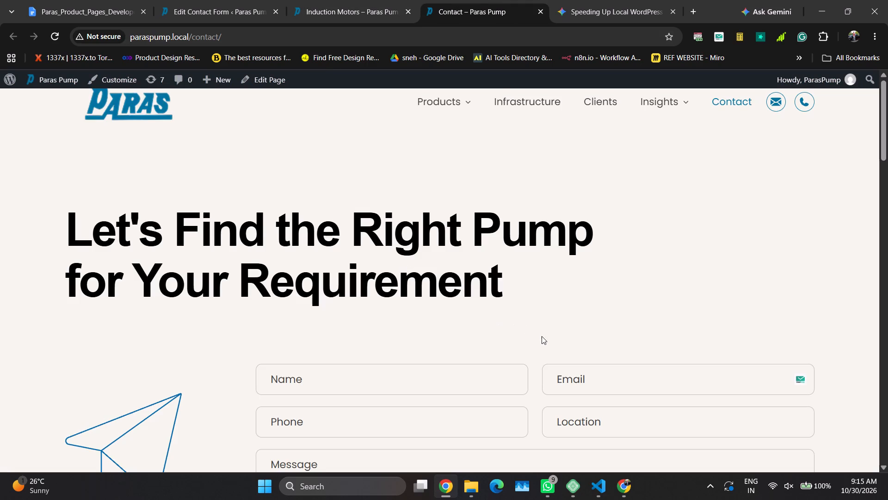
scroll(541, 331, "down", 10)
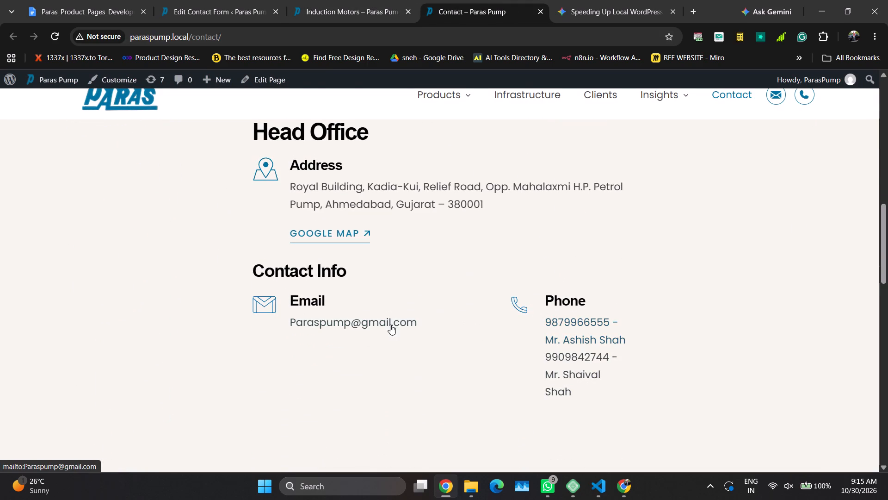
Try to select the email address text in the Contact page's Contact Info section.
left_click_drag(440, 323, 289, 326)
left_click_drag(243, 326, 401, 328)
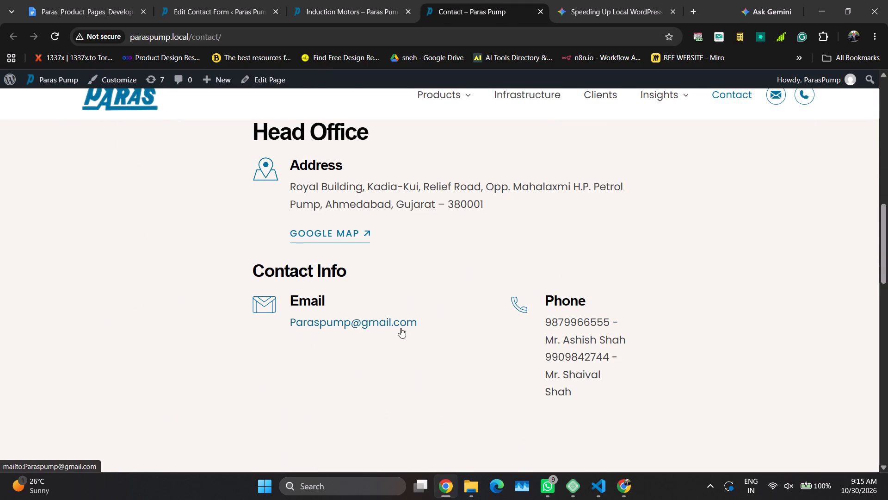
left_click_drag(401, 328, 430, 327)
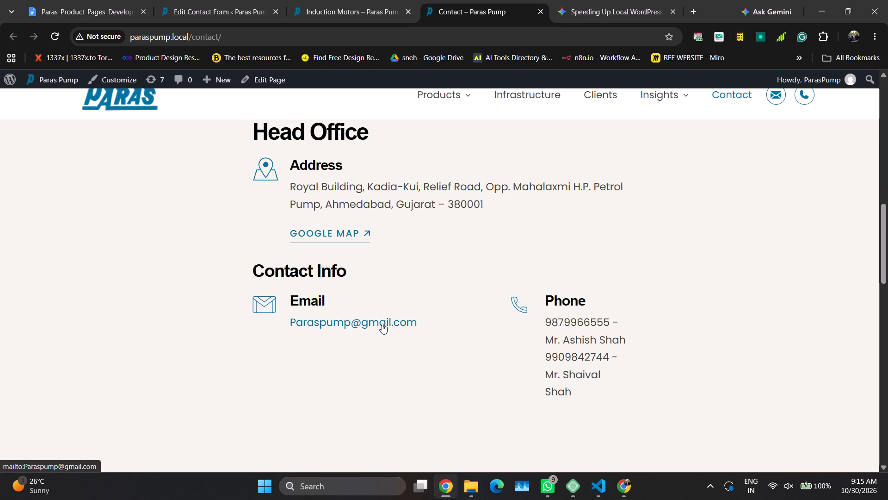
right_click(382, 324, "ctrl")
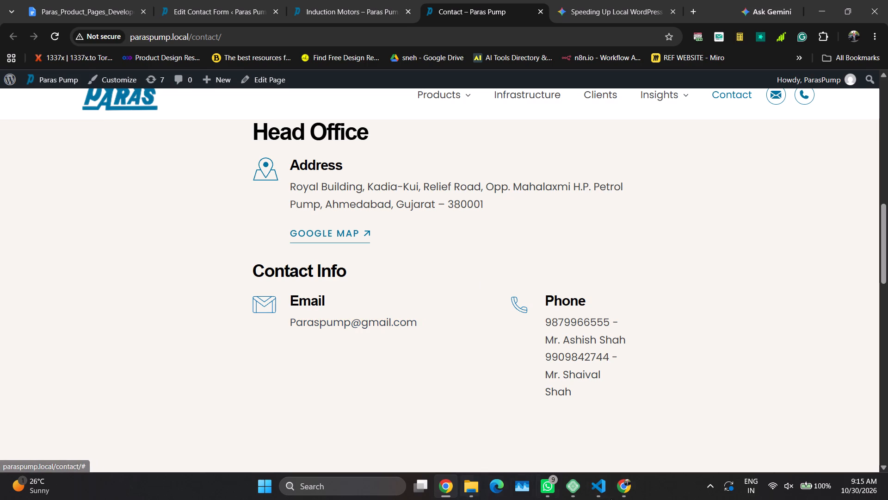
Reload the Induction Motors page from its leftover DevTools window and close that window.
left_click(630, 492)
left_click(300, 280)
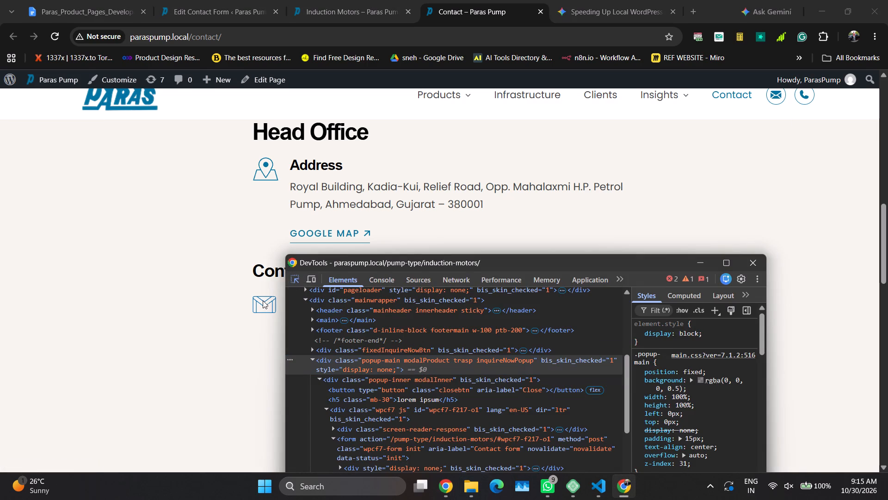
left_click(263, 303)
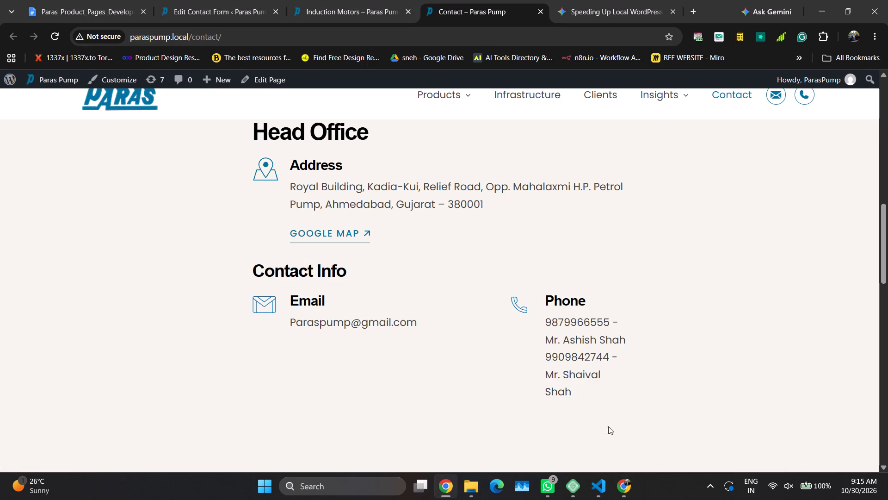
left_click(627, 494)
key("F5")
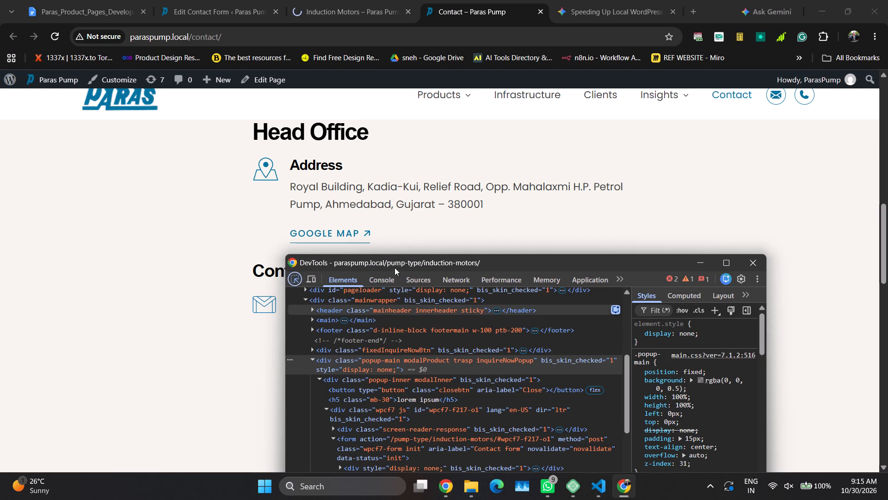
key("F5")
left_click(743, 259)
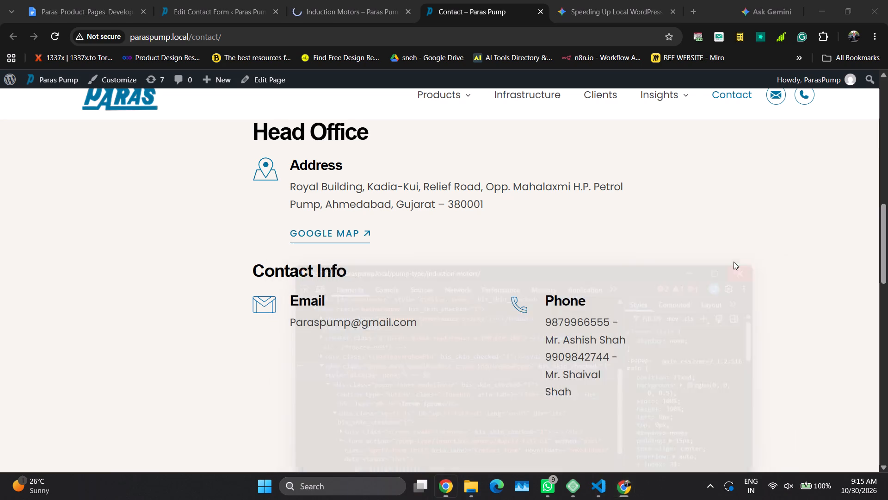
Open DevTools for the Contact page, inspect the email link, copy its address text, and close DevTools.
left_click(883, 37)
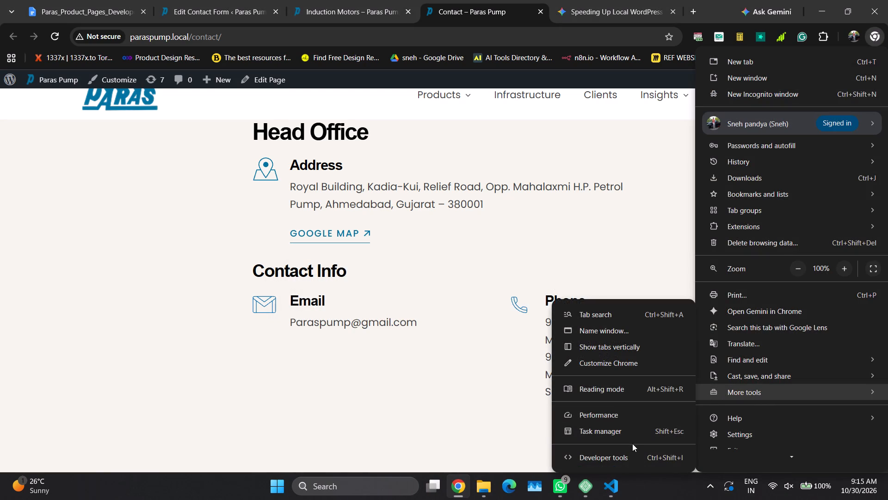
left_click(629, 451)
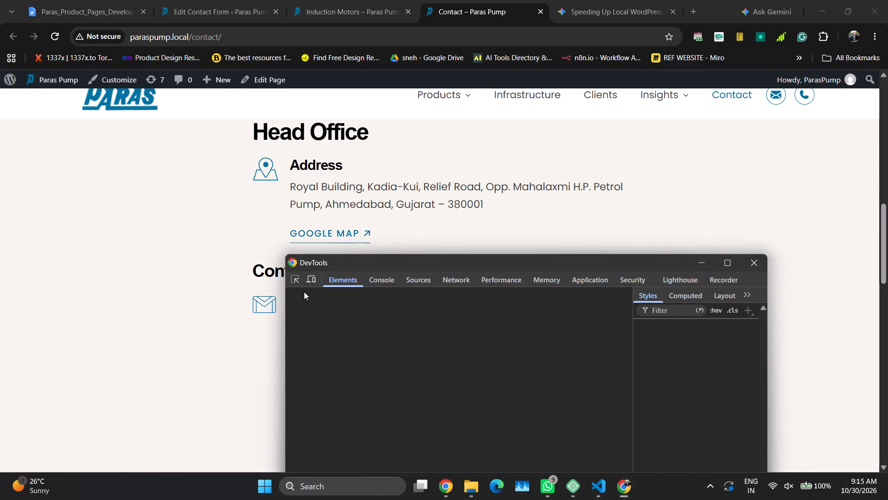
left_click(295, 282)
left_click_drag(351, 262, 512, 260)
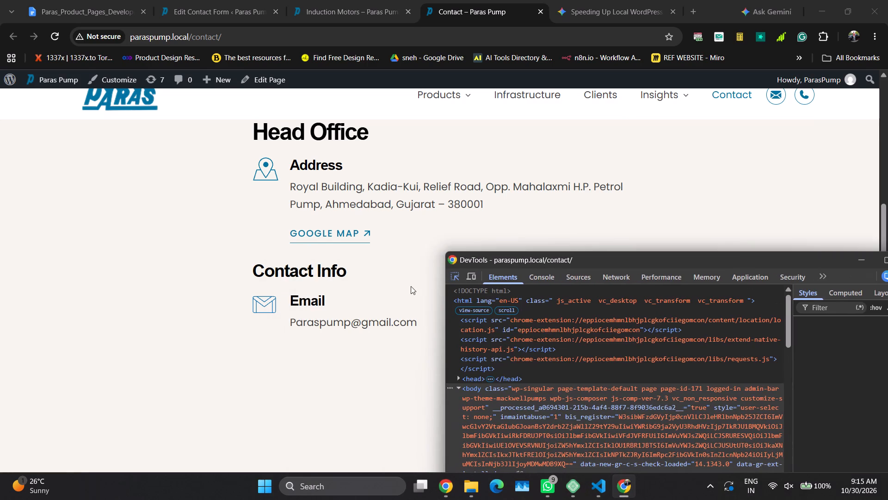
left_click(334, 320)
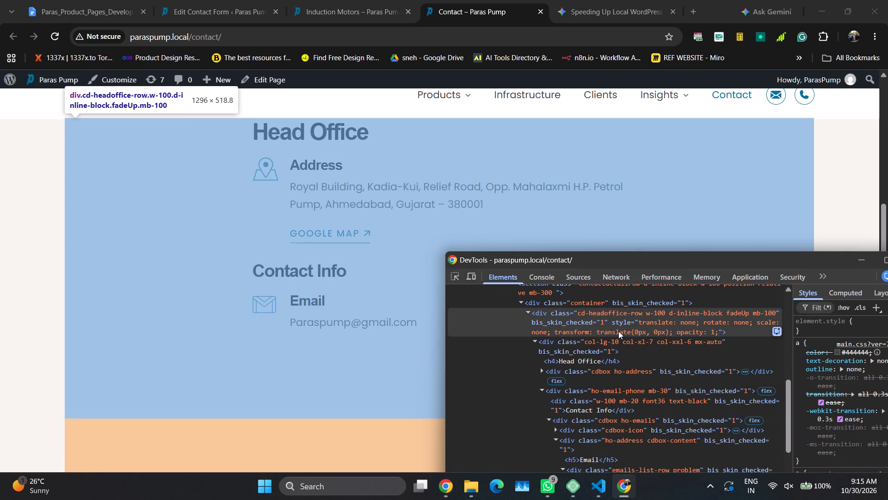
scroll(629, 362, "down", 2)
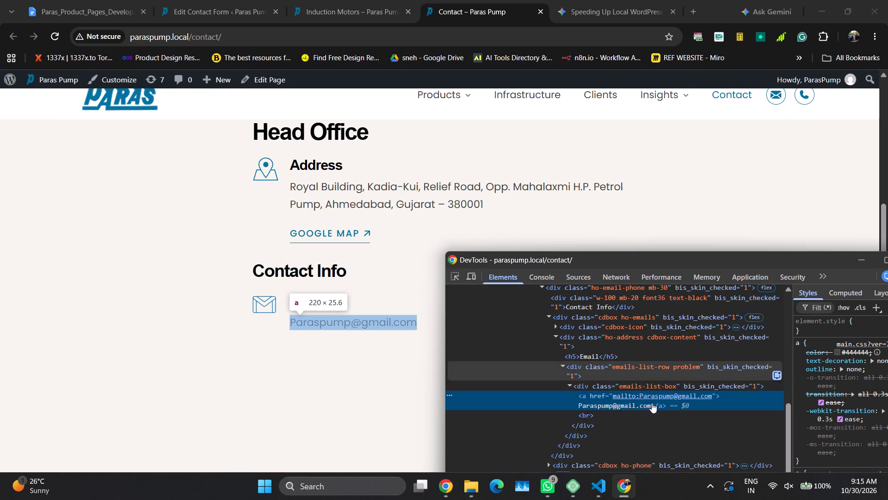
double_click(617, 406)
key("ctrl+c")
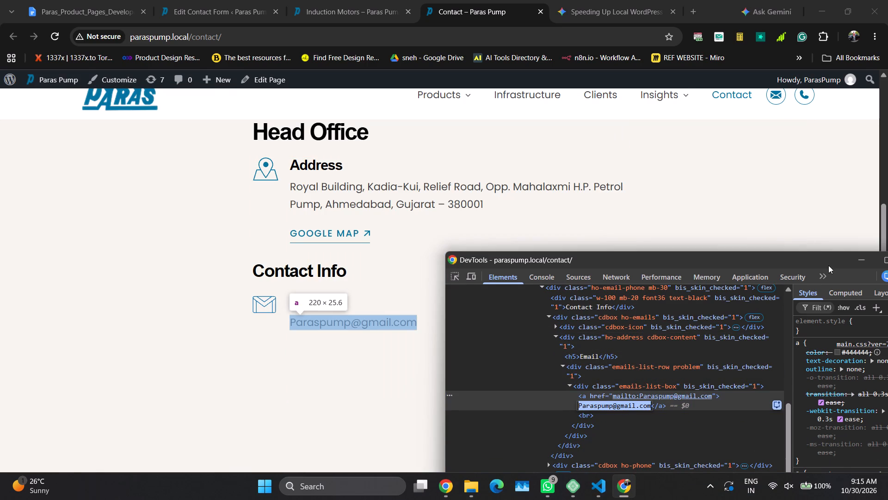
left_click_drag(828, 265, 812, 265)
left_click(887, 263)
Return to the Inquire Now Popup Form and replace the mail recipient (To) with the copied company email address.
left_click(308, 0)
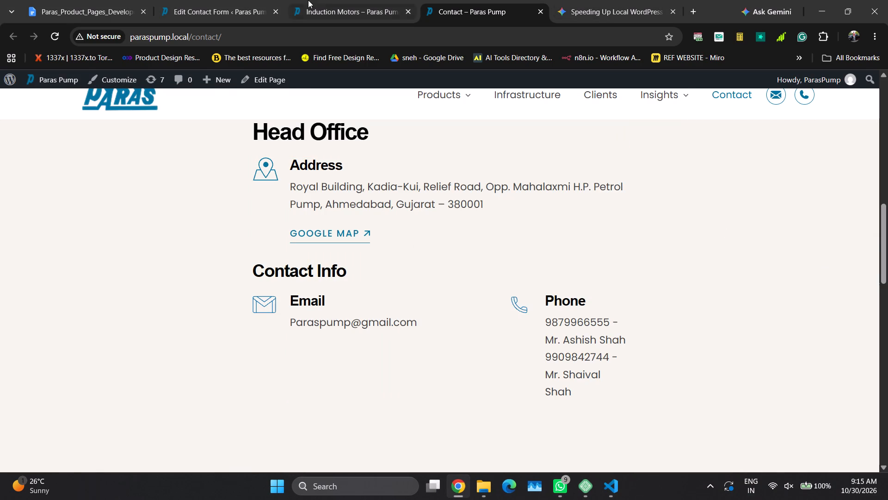
left_click(244, 0)
scroll(277, 395, "down", 2)
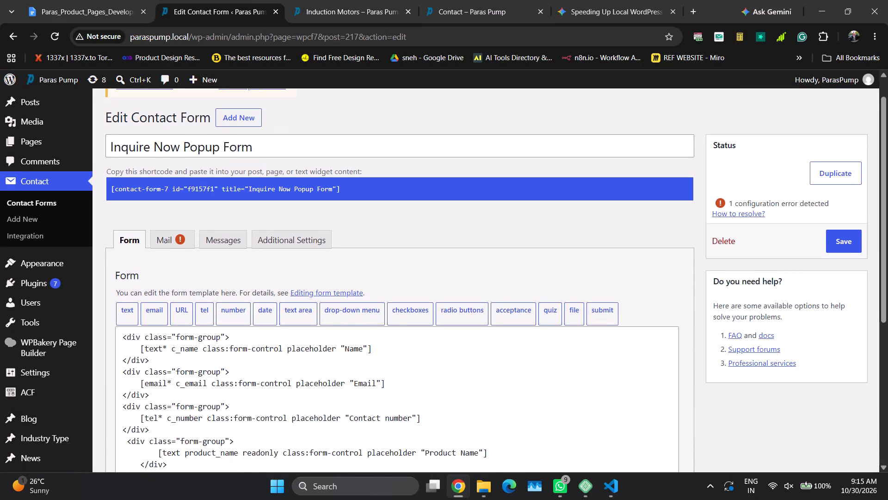
scroll(277, 395, "down", 2)
scroll(270, 367, "up", 1)
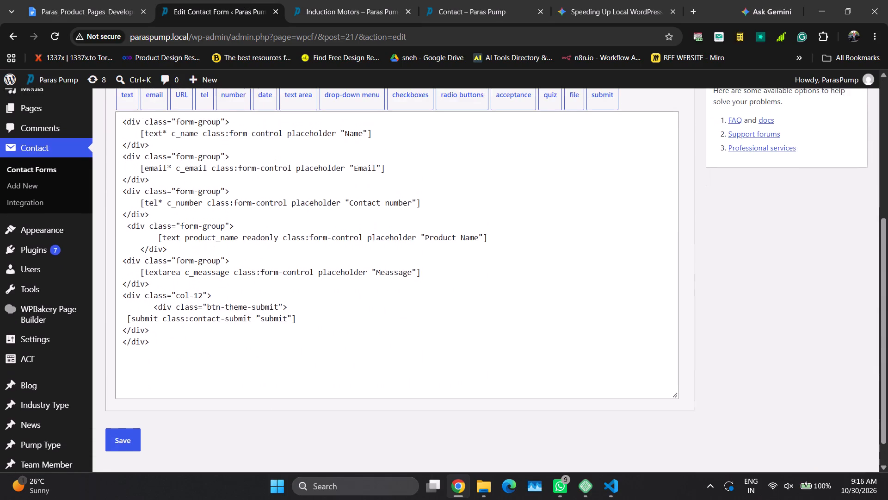
scroll(270, 367, "up", 1)
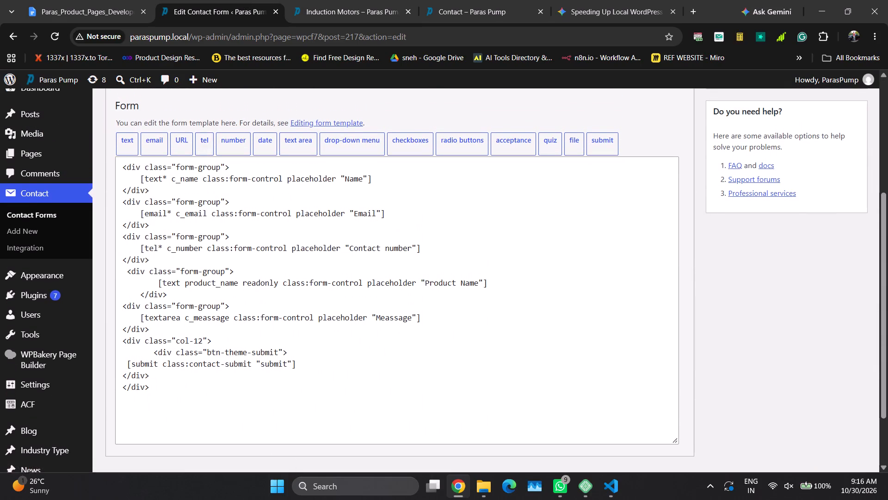
scroll(240, 246, "left", 1)
scroll(254, 264, "up", 1)
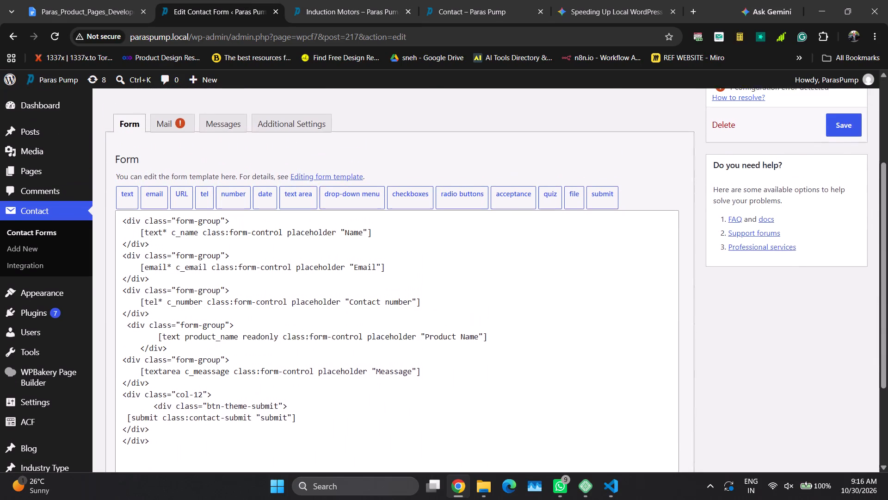
scroll(254, 263, "up", 1)
left_click(167, 142)
left_click(373, 295)
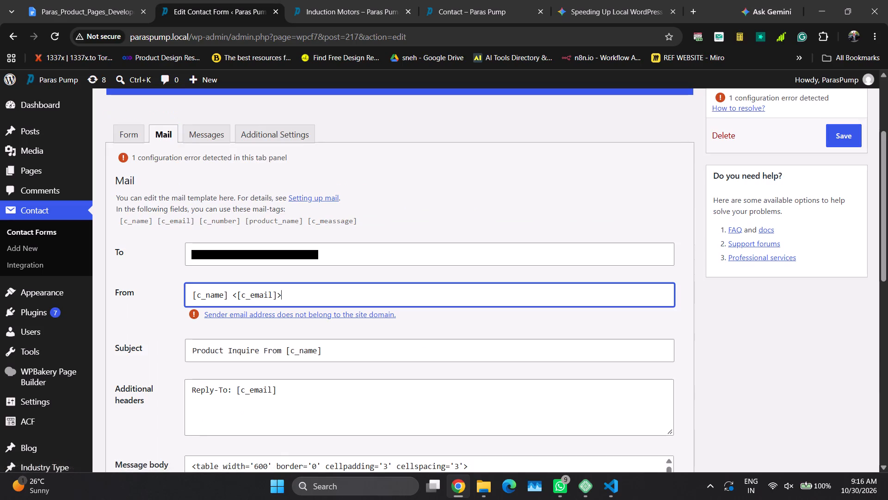
left_click(386, 277)
left_click(348, 249)
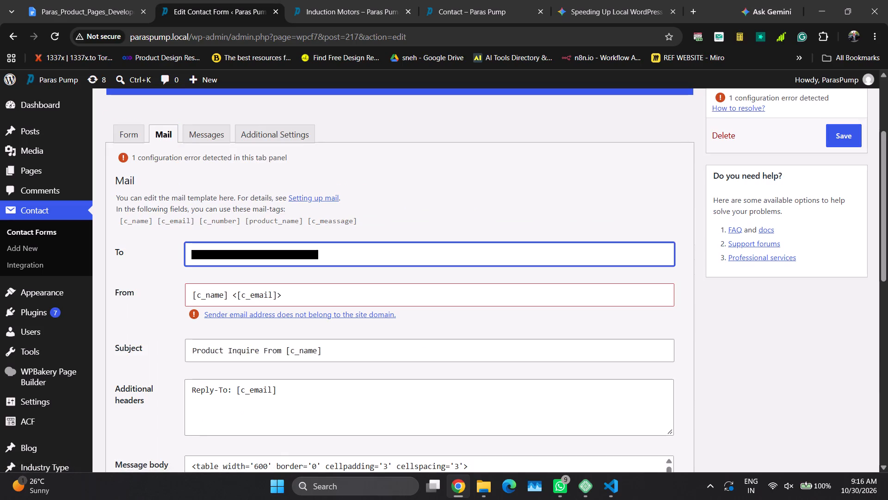
key("ctrl+a")
key("ctrl+v")
left_click(425, 203)
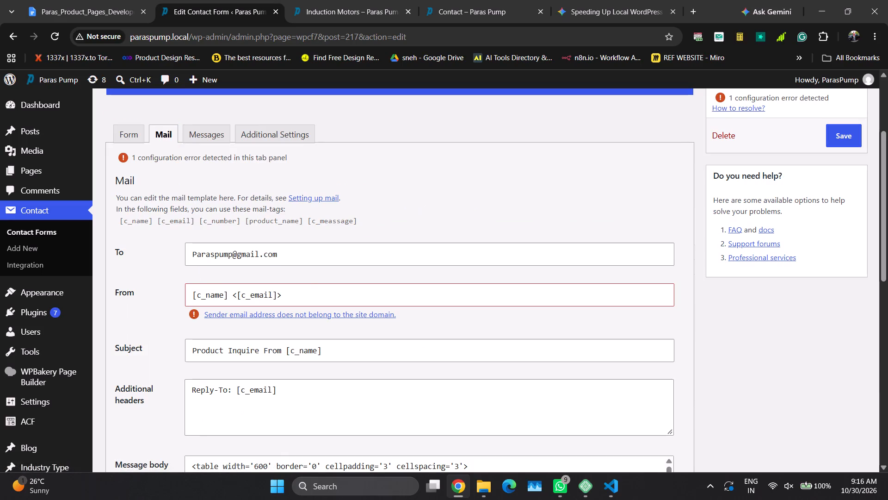
Change the recipient address's initial capital P to lowercase.
left_click_drag(196, 258, 190, 258)
key("p")
left_click(345, 239)
left_click(300, 259)
Review the rest of the form's mail template, including subject, additional headers, message body and Mail (2) option.
scroll(304, 334, "down", 2)
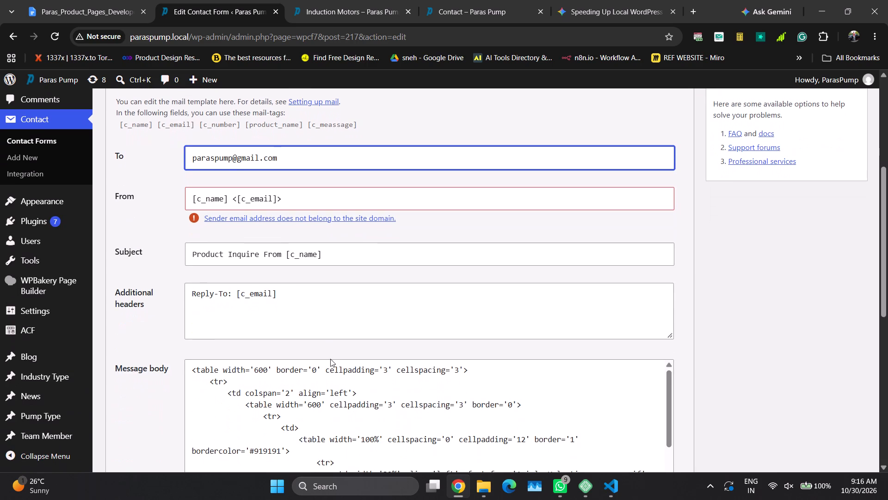
scroll(269, 303, "down", 2)
scroll(438, 388, "down", 2)
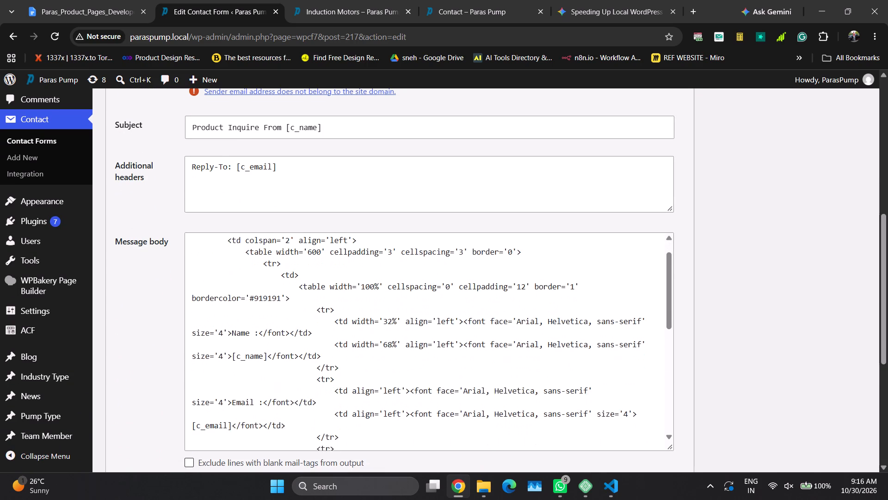
scroll(434, 385, "down", 5)
scroll(415, 359, "up", 3)
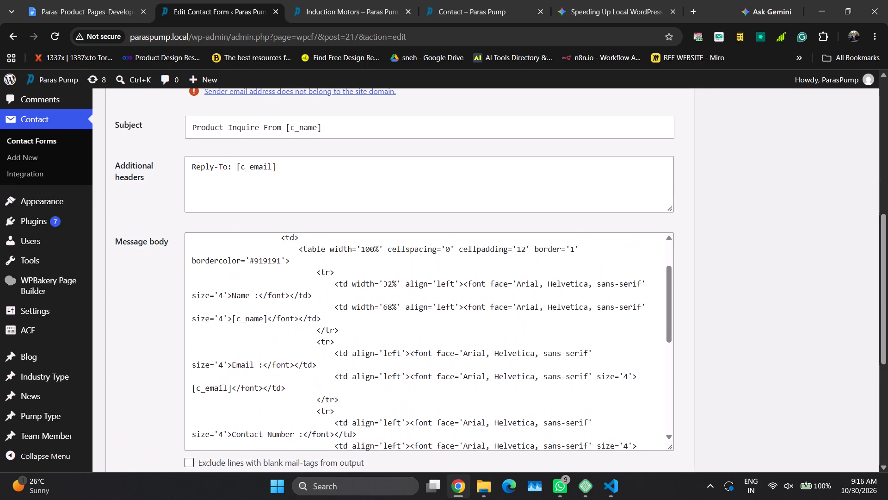
scroll(415, 359, "up", 3)
scroll(413, 331, "down", 18)
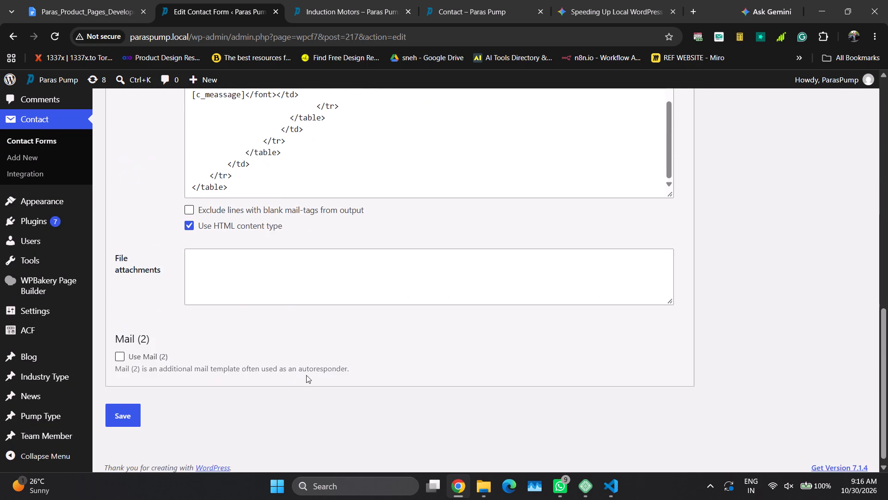
scroll(326, 317, "up", 4)
scroll(385, 290, "up", 1)
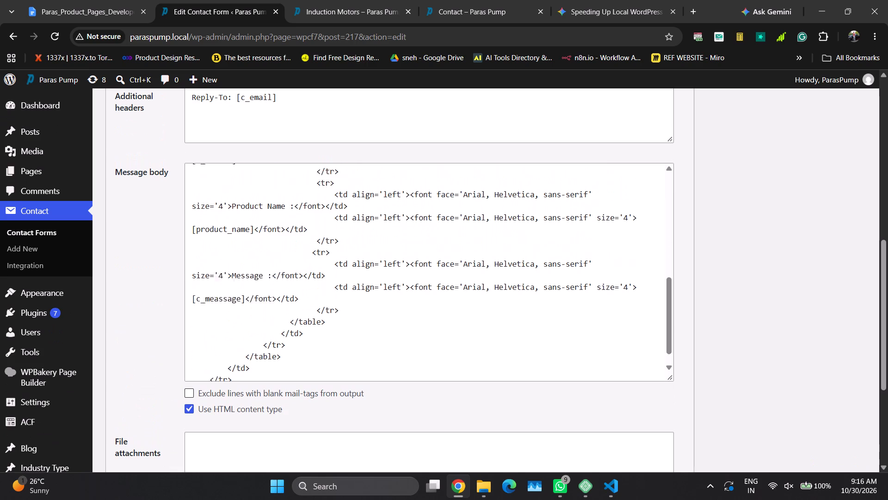
scroll(385, 290, "up", 6)
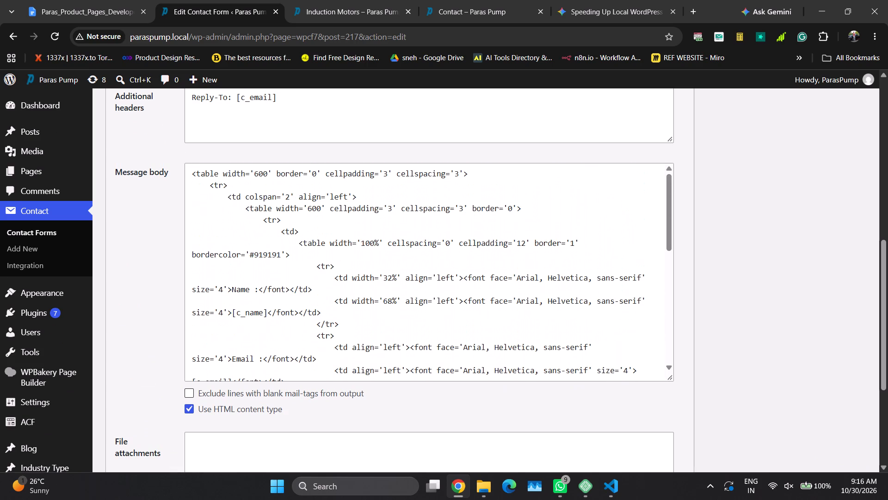
scroll(384, 290, "up", 1)
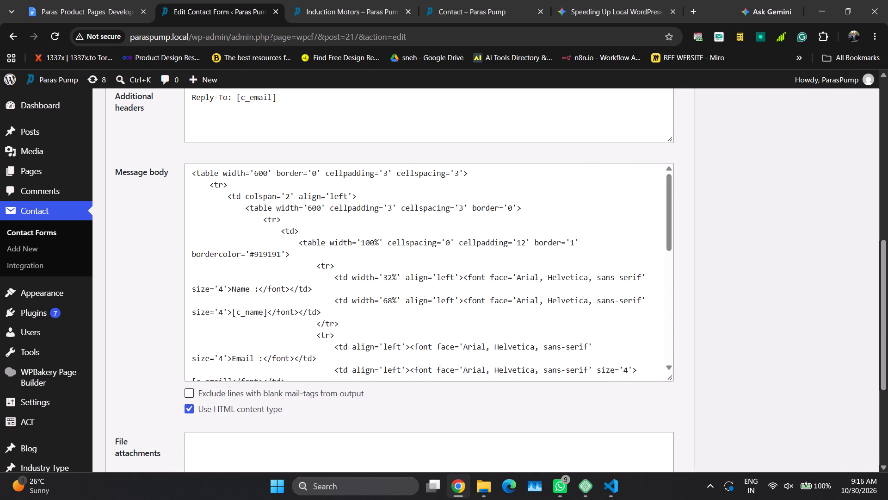
scroll(46, 244, "up", 5)
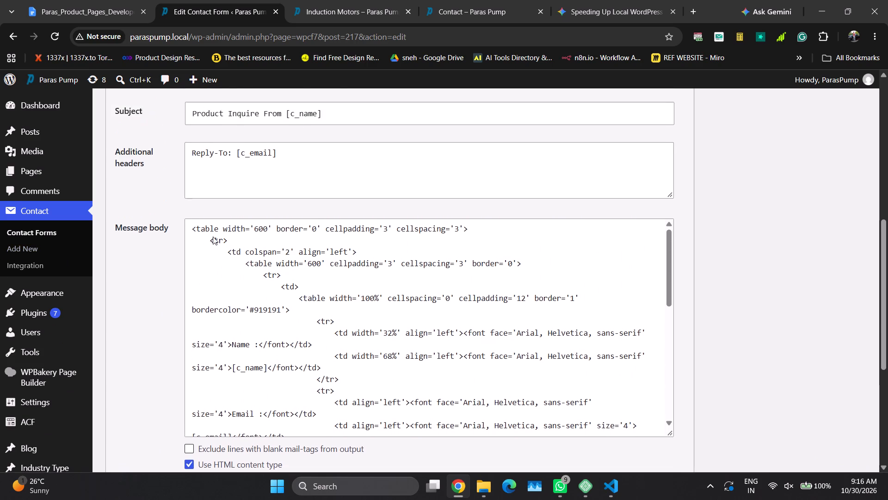
scroll(213, 237, "up", 2)
scroll(247, 237, "down", 1)
Examine the popup form's response messages, additional settings and form template.
left_click(213, 197)
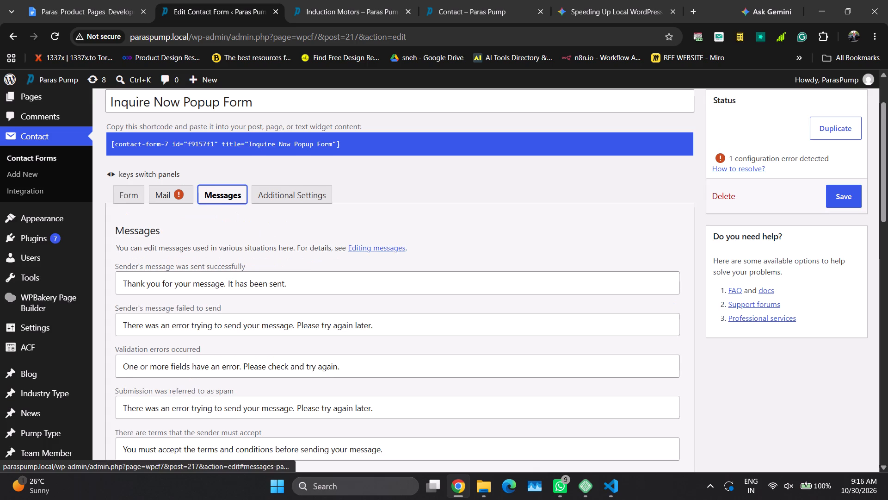
scroll(305, 257, "down", 2)
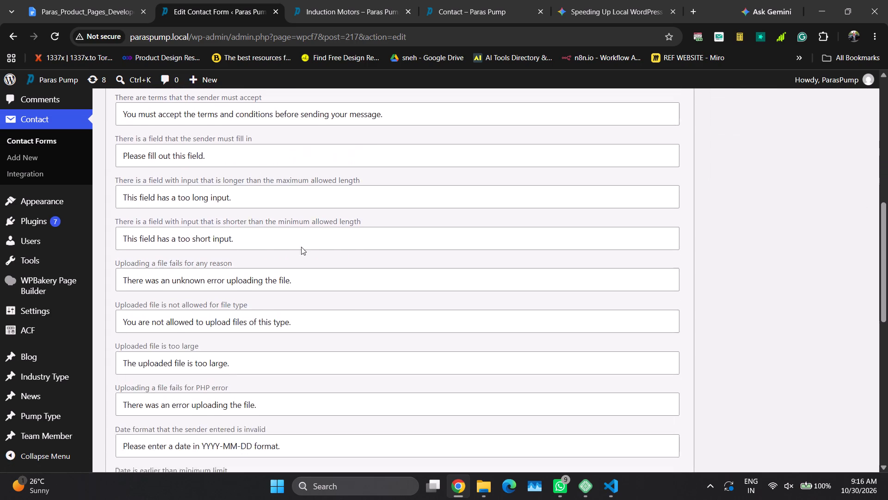
scroll(265, 163, "up", 1)
left_click(279, 153)
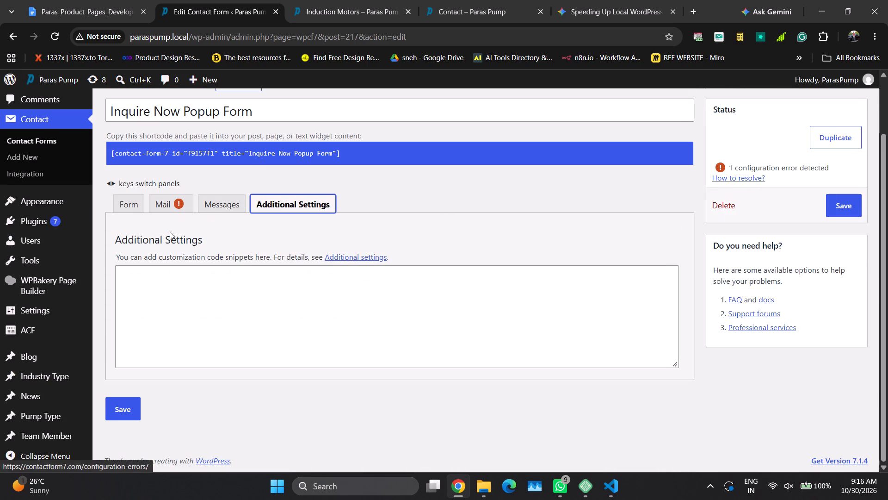
left_click(135, 205)
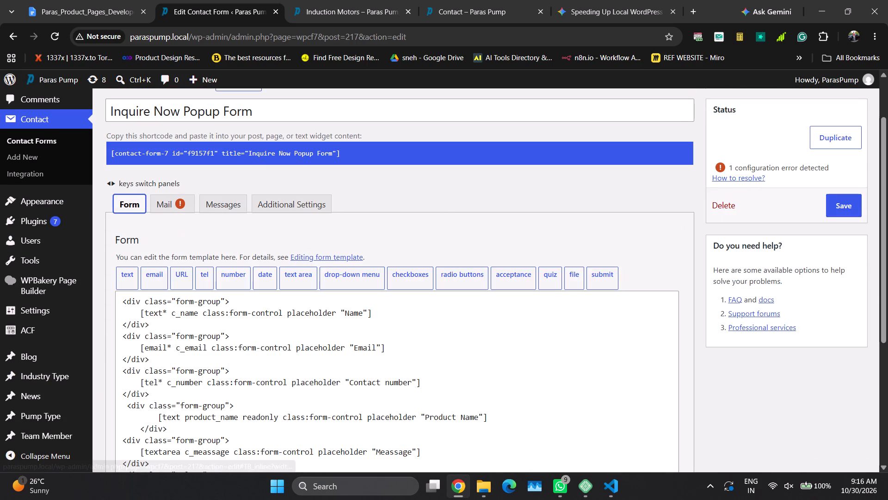
left_click(366, 342)
scroll(327, 362, "down", 1)
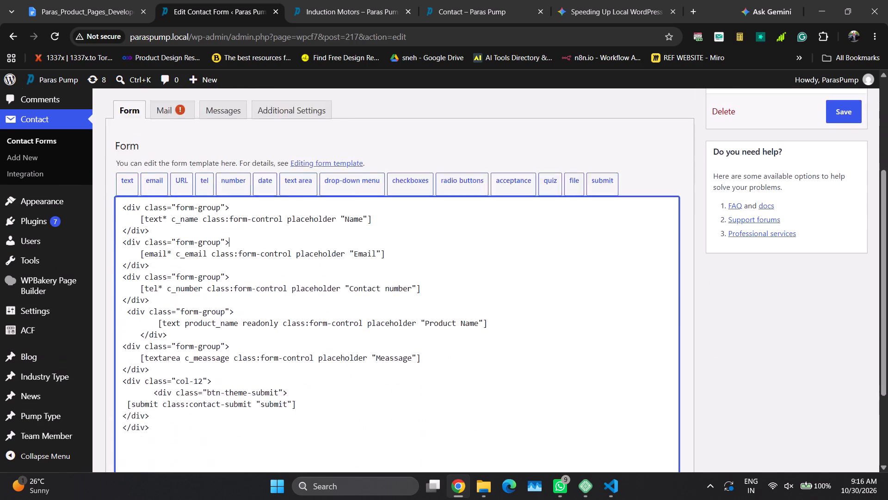
Save the Inquire Now Popup Form.
scroll(327, 356, "down", 1)
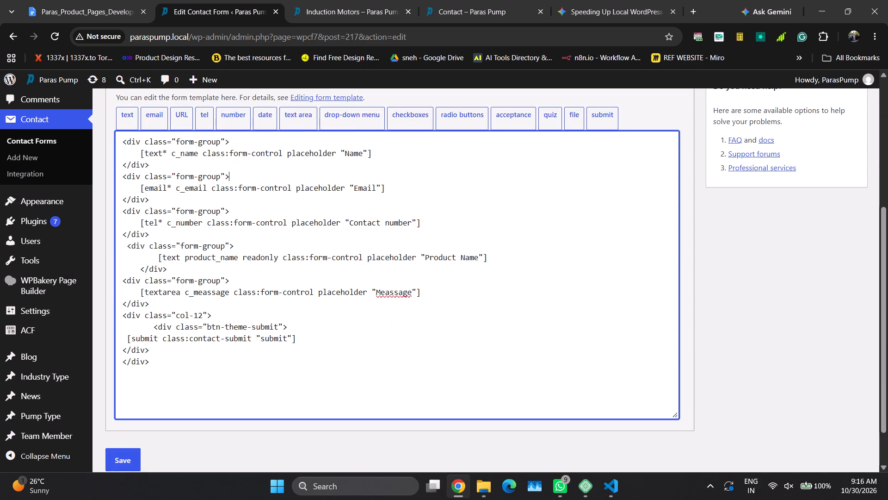
scroll(708, 332, "up", 2)
left_click(838, 183)
left_click(837, 180)
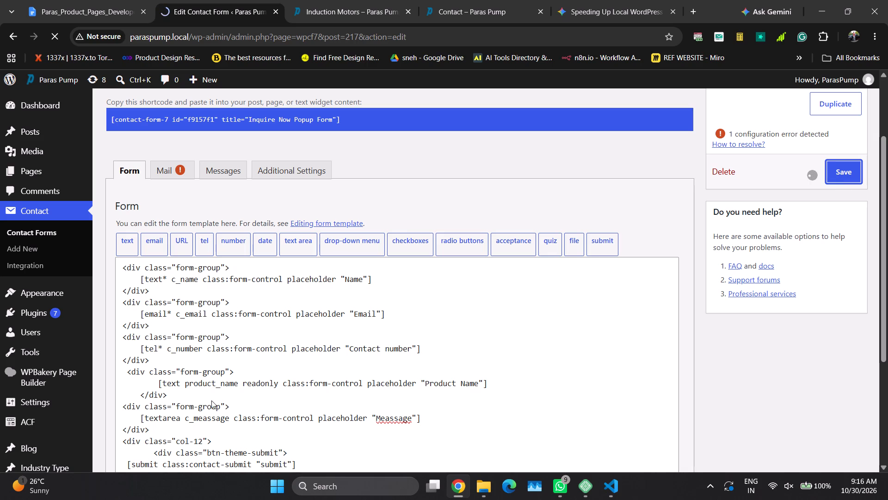
scroll(255, 413, "down", 1)
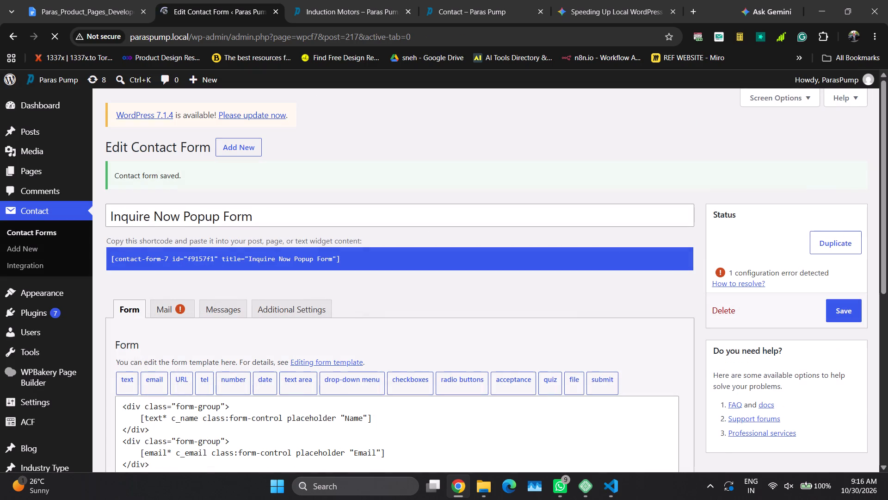
scroll(257, 412, "down", 1)
scroll(255, 327, "down", 1)
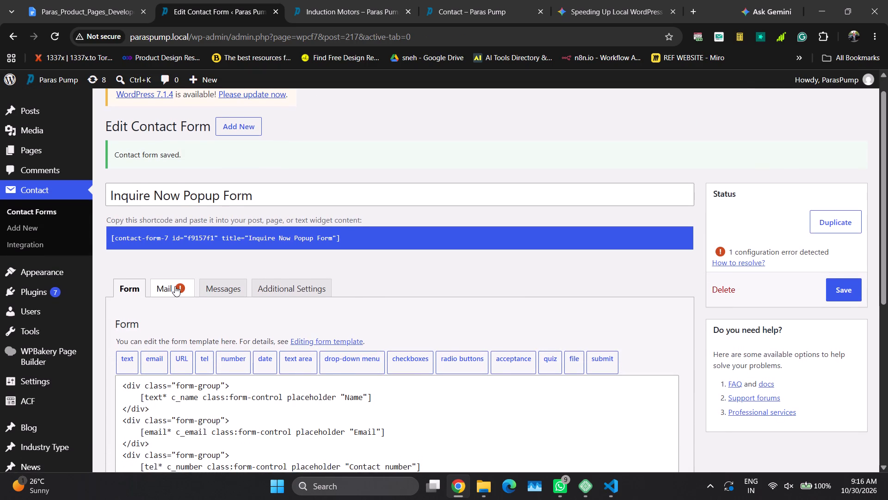
left_click(175, 286)
scroll(354, 368, "down", 2)
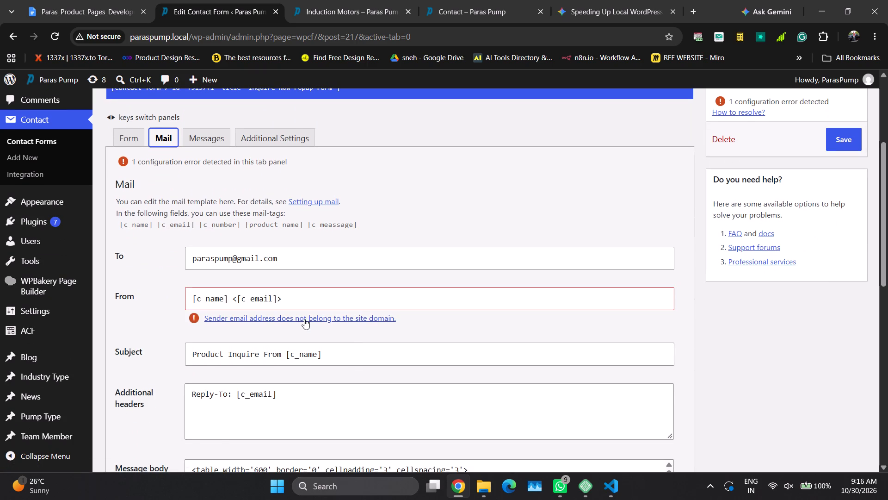
left_click(447, 325)
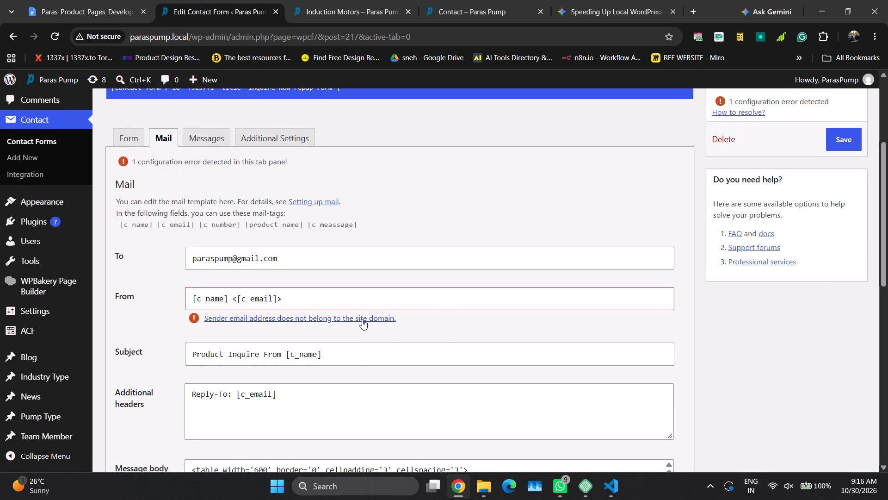
scroll(360, 317, "down", 5)
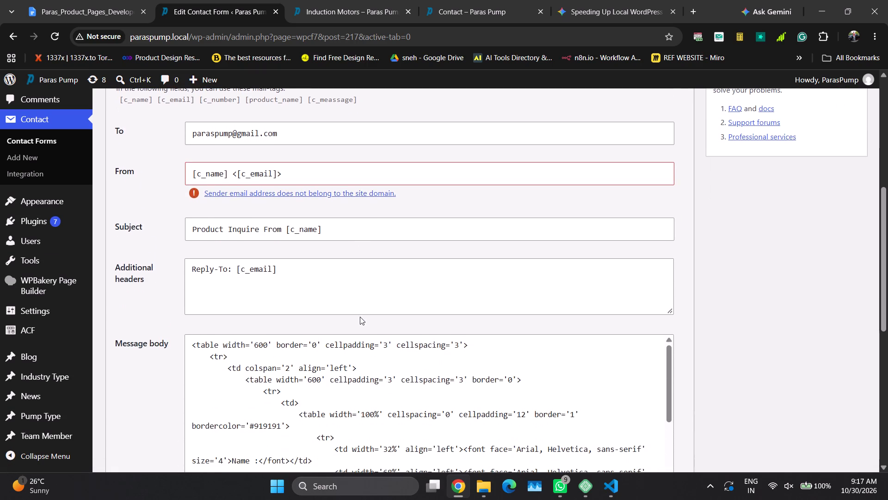
scroll(360, 317, "down", 9)
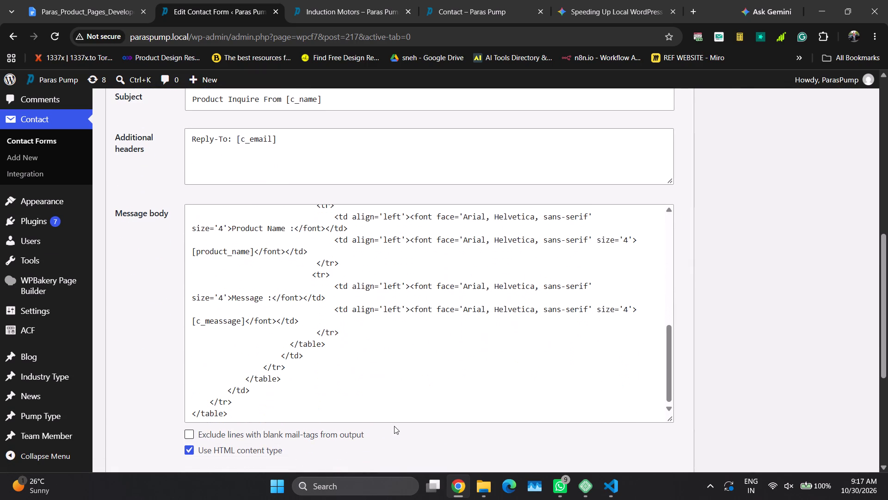
scroll(393, 421, "up", 7)
scroll(305, 356, "up", 1)
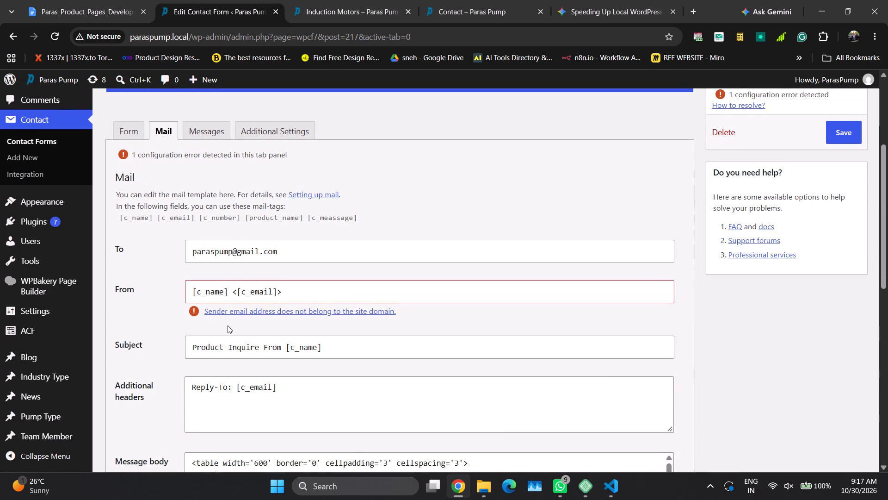
scroll(228, 325, "up", 1)
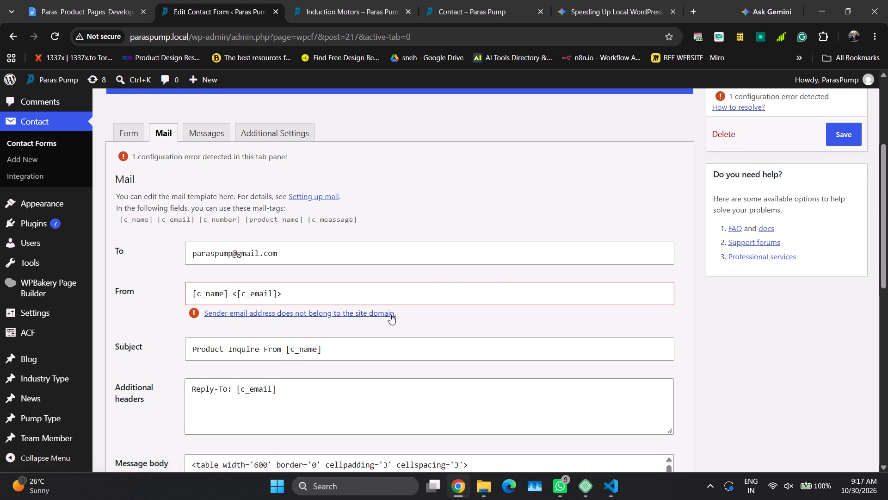
scroll(393, 244, "down", 5)
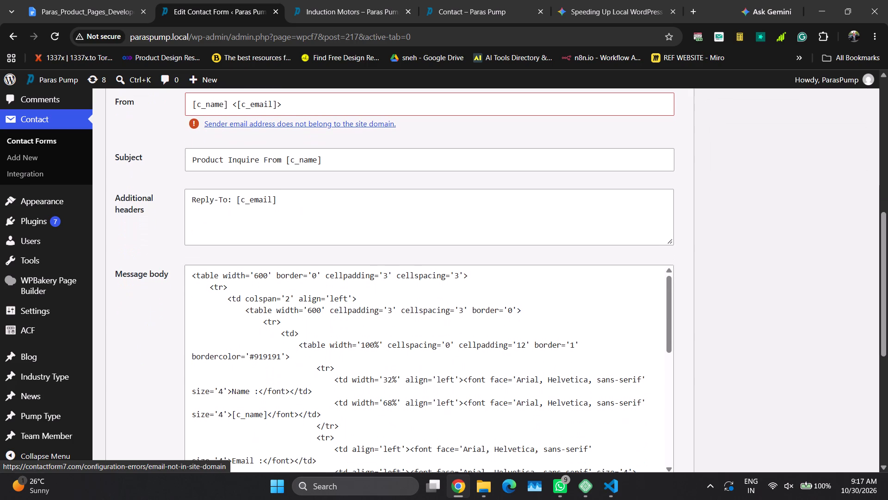
scroll(393, 244, "down", 13)
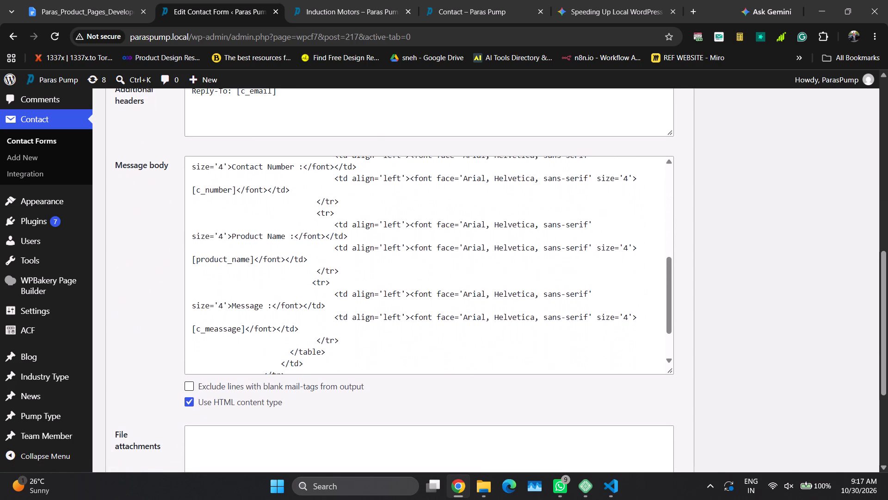
scroll(393, 244, "down", 3)
scroll(393, 244, "up", 4)
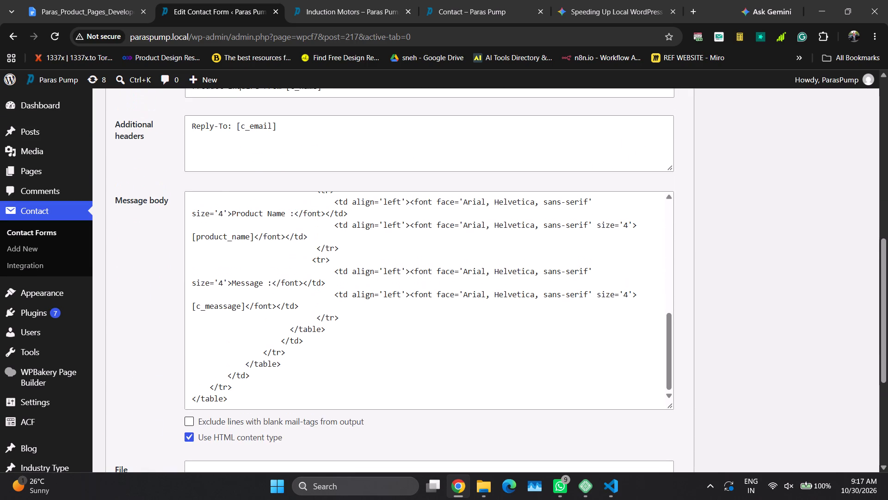
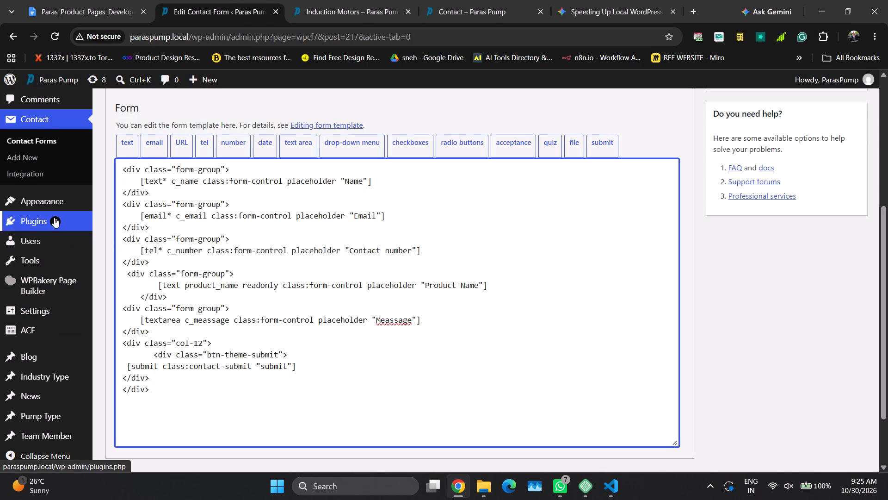
left_click(34, 143)
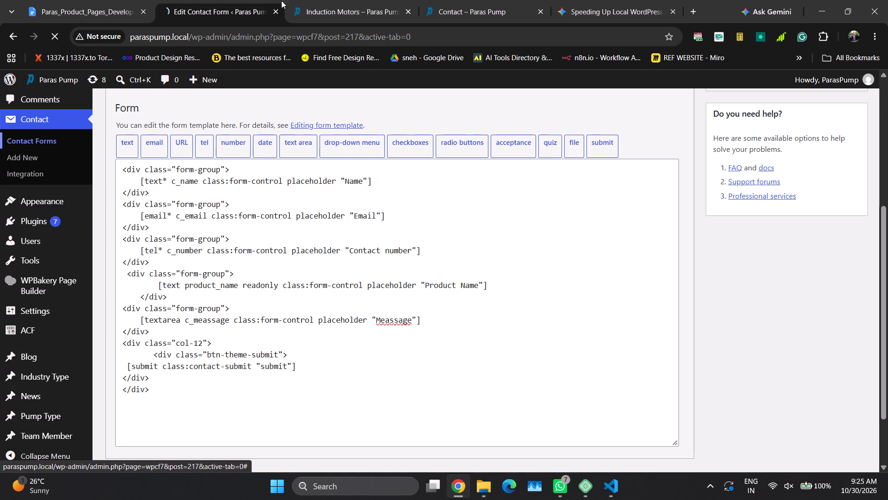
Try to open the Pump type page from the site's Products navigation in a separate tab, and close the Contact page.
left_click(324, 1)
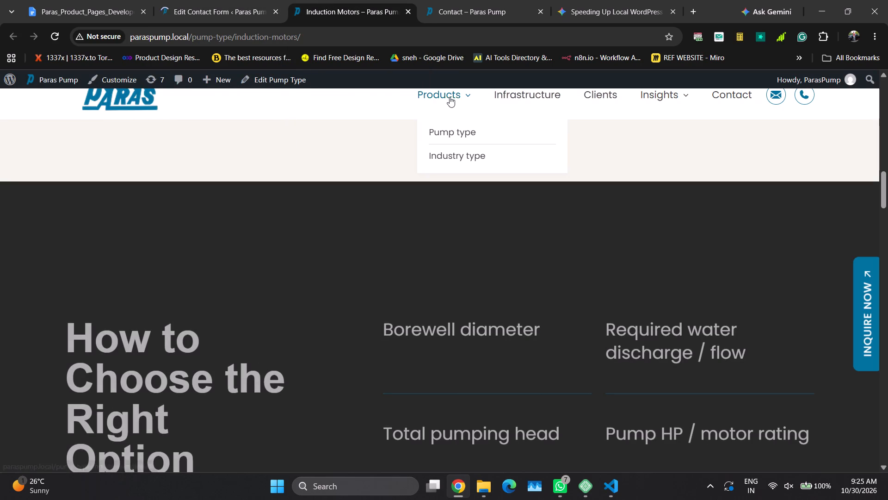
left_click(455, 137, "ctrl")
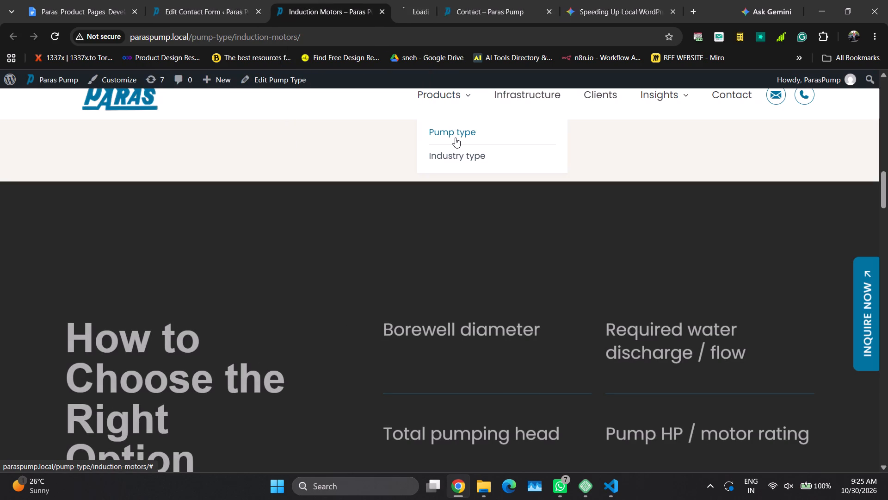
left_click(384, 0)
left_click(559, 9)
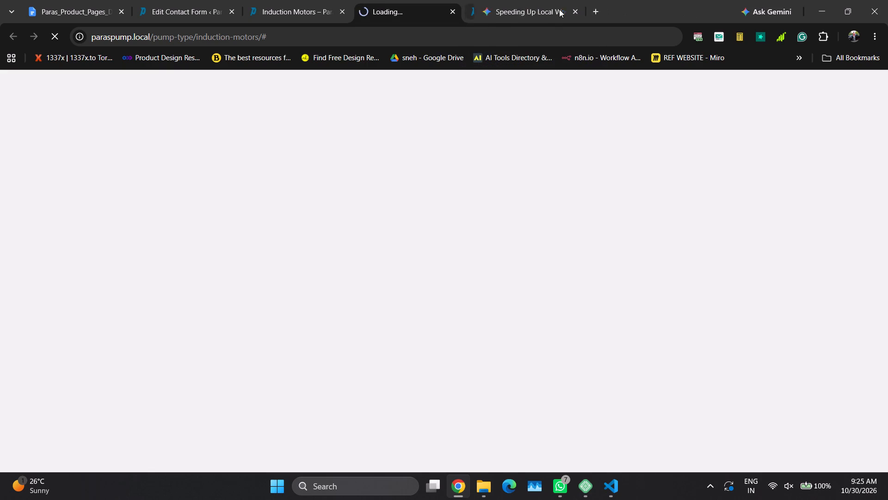
Look through the Contact Forms list and close that tab.
left_click(192, 0)
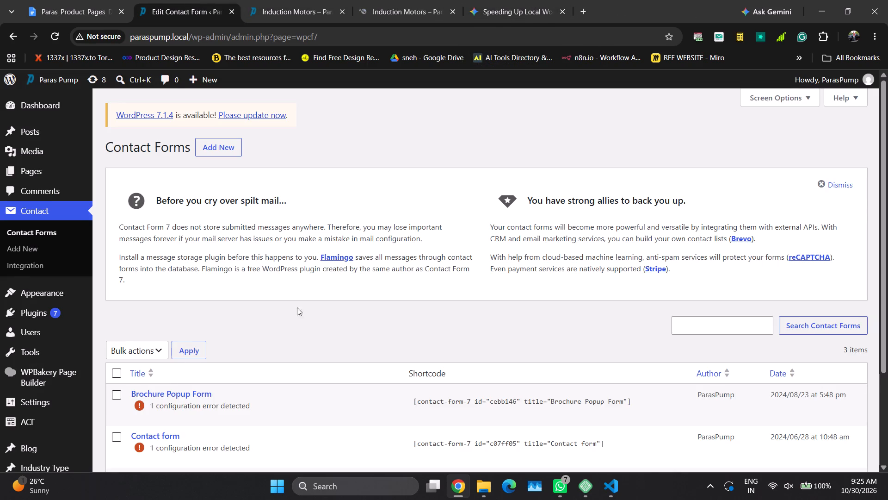
scroll(300, 337, "up", 1)
scroll(300, 337, "down", 6)
scroll(264, 323, "up", 1)
scroll(264, 323, "down", 1)
scroll(261, 312, "up", 8)
scroll(260, 306, "down", 1)
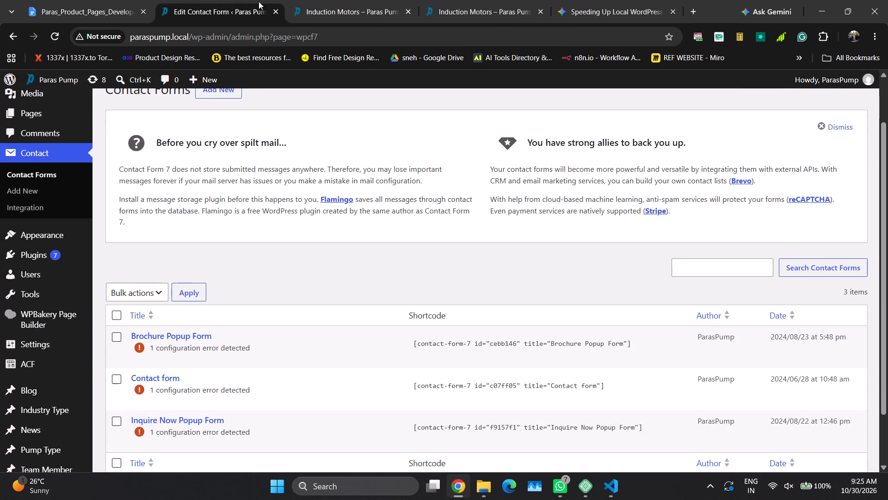
left_click(276, 15)
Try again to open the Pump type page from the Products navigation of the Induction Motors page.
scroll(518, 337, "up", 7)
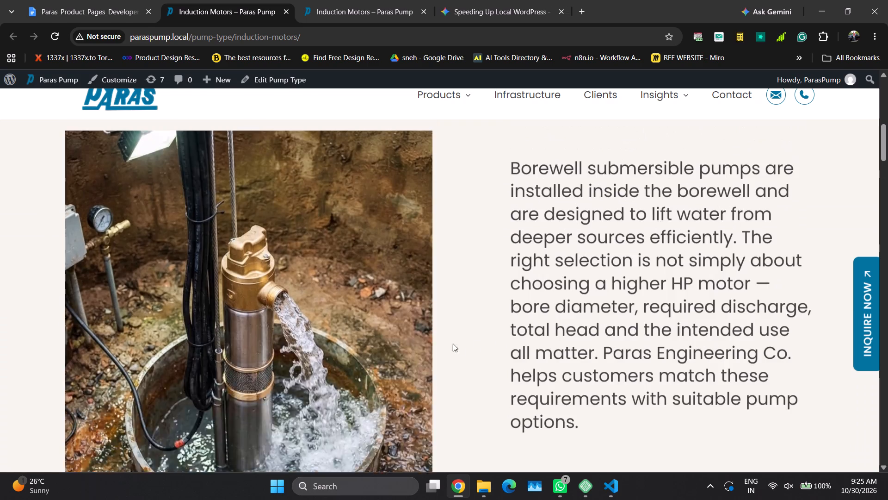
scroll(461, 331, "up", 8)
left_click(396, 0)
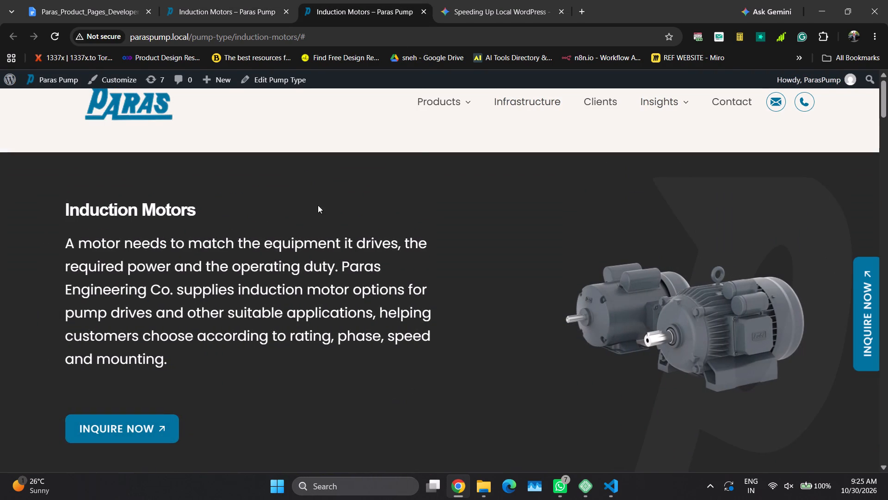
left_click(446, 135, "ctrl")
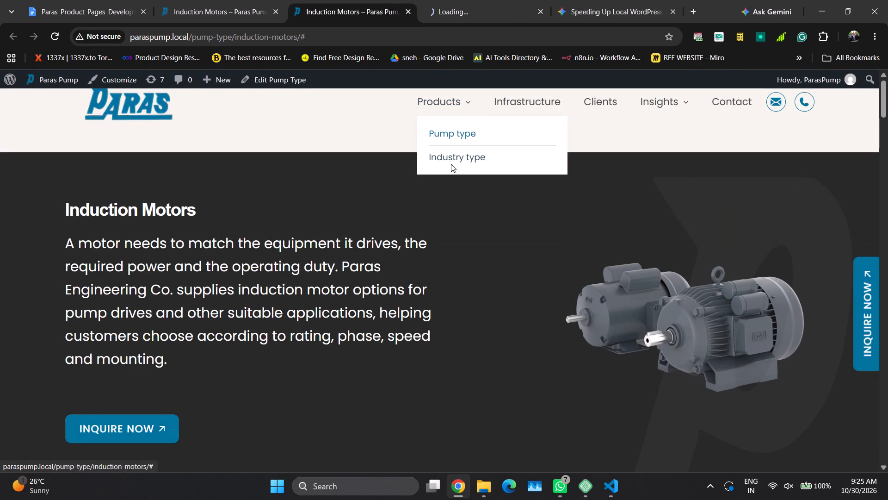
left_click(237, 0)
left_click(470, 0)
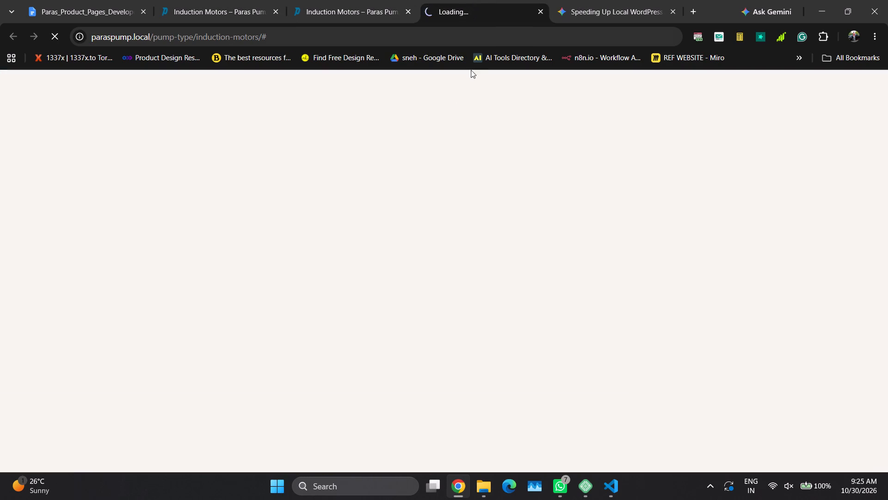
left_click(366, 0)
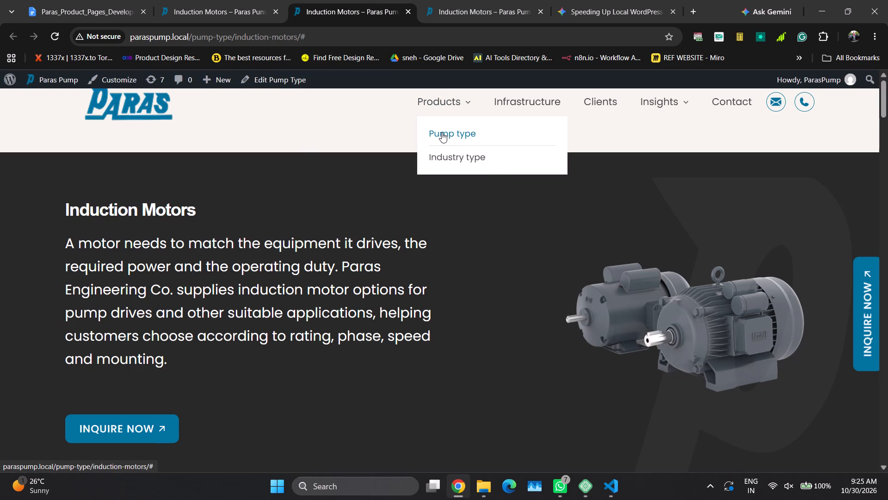
Open the Centrifugal Pump category page from the Pump Type links in the site footer.
scroll(673, 411, "down", 14)
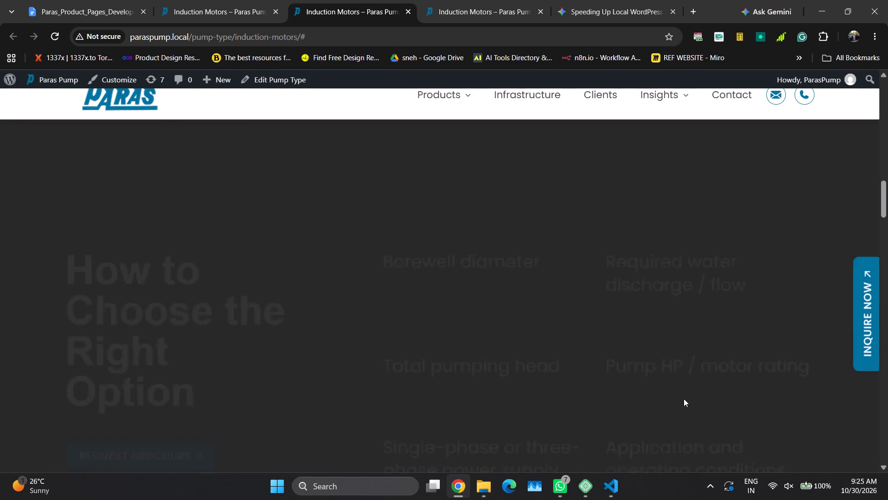
scroll(683, 398, "down", 10)
scroll(646, 362, "down", 12)
scroll(646, 362, "up", 2)
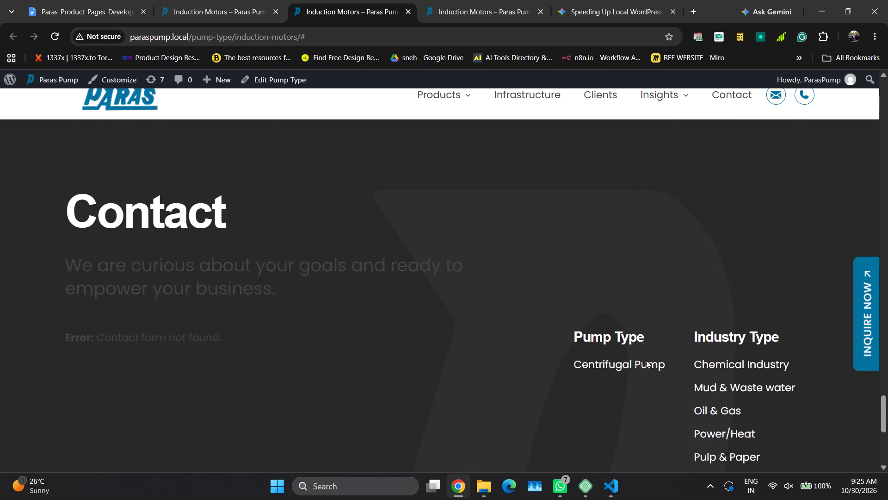
scroll(646, 360, "up", 2)
left_click(624, 391)
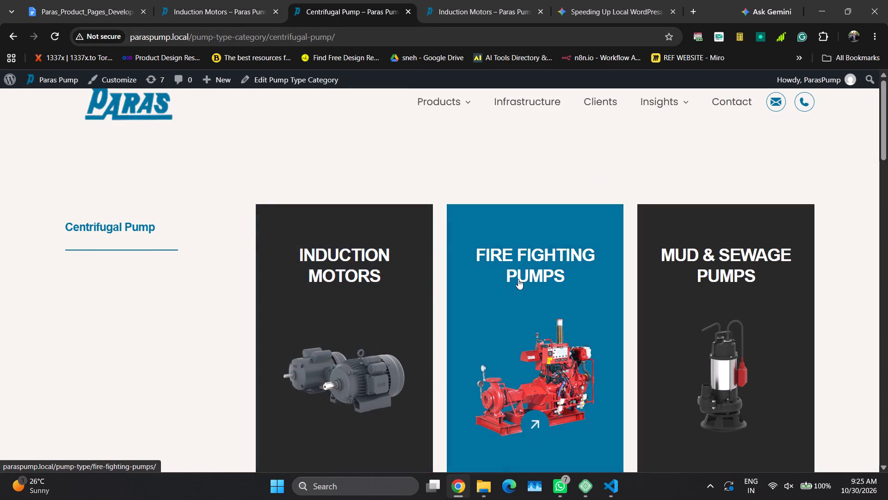
Open the Fire Fighting Pumps and Monoblock Pumps pages in separate tabs and close the Centrifugal Pump category page.
left_click(536, 422, "ctrl")
scroll(686, 375, "up", 1)
scroll(684, 375, "down", 5)
scroll(676, 370, "up", 2)
scroll(671, 364, "down", 1)
scroll(735, 427, "down", 2)
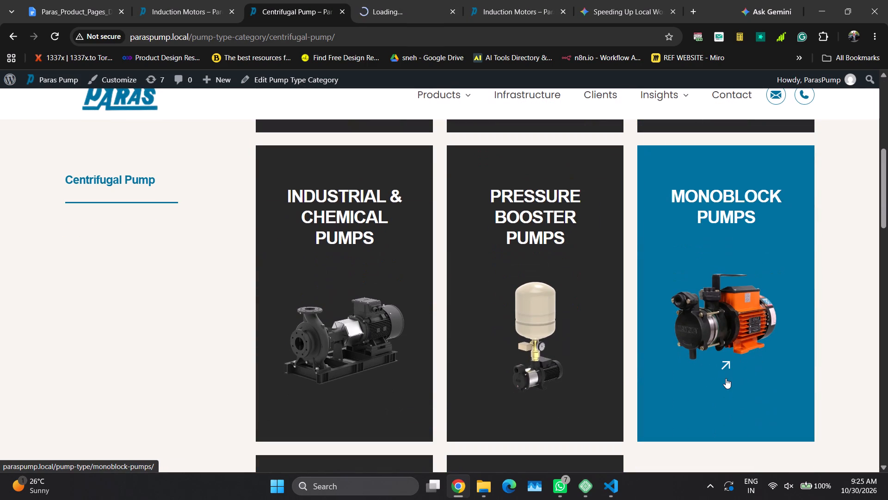
left_click(722, 369, "ctrl")
left_click(351, 0)
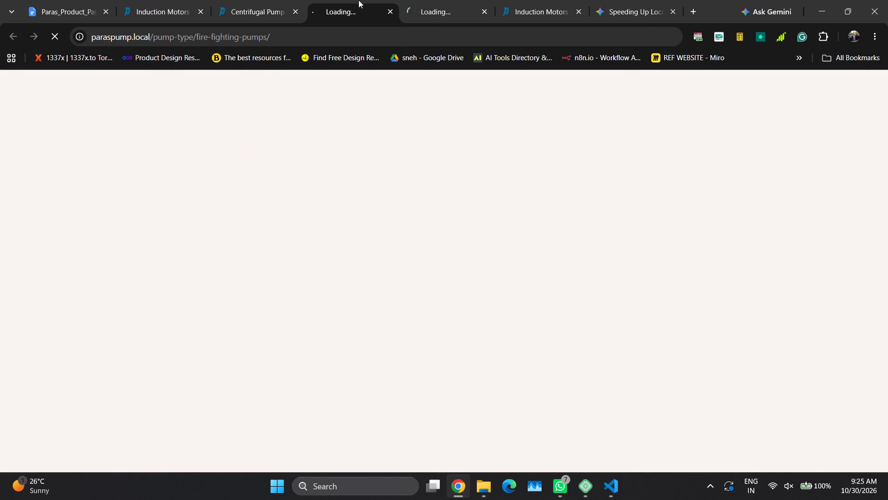
left_click(454, 7)
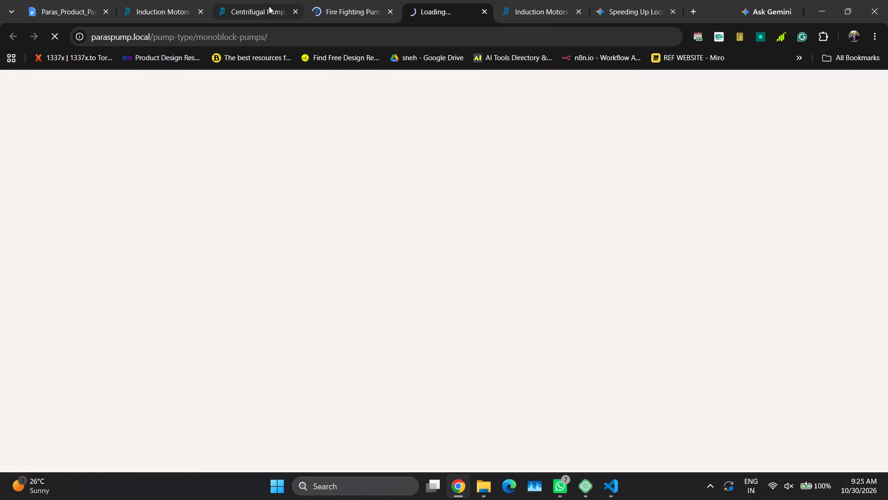
left_click(295, 12)
Open the WordPress Customizer from the Induction Motors page.
left_click(164, 1)
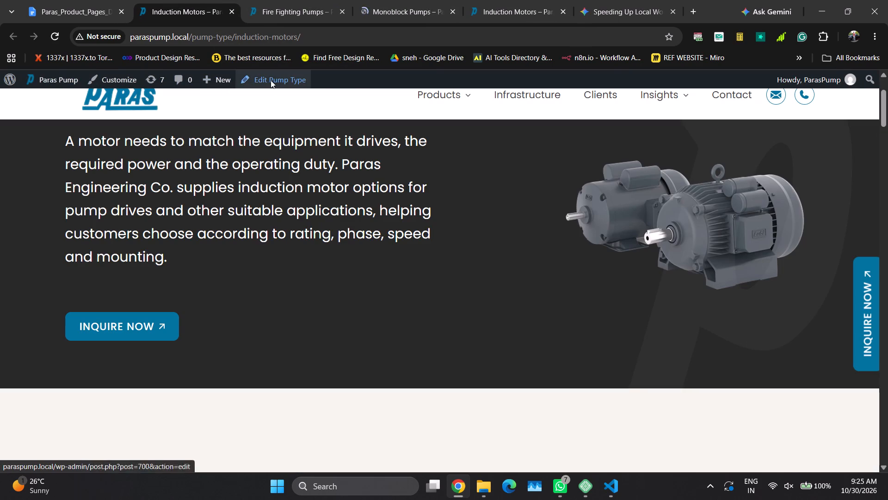
left_click(123, 83)
Open the Inquire Now popup on the Fire Fighting Pumps and Induction Motors pages to compare their headings and product fields.
left_click(314, 5)
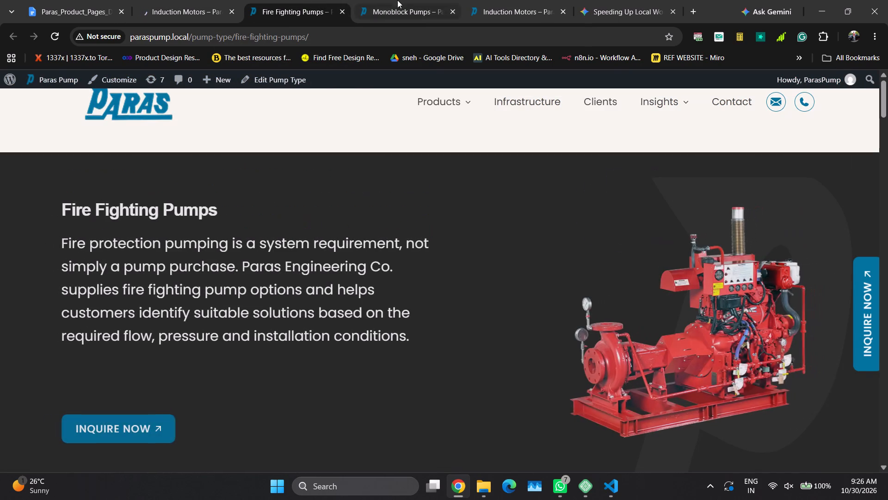
left_click(136, 420)
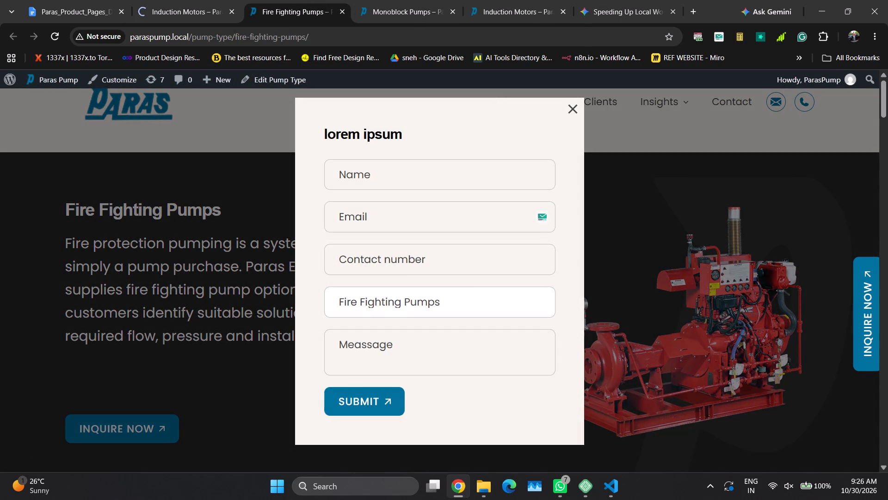
left_click(257, 299)
left_click(557, 0)
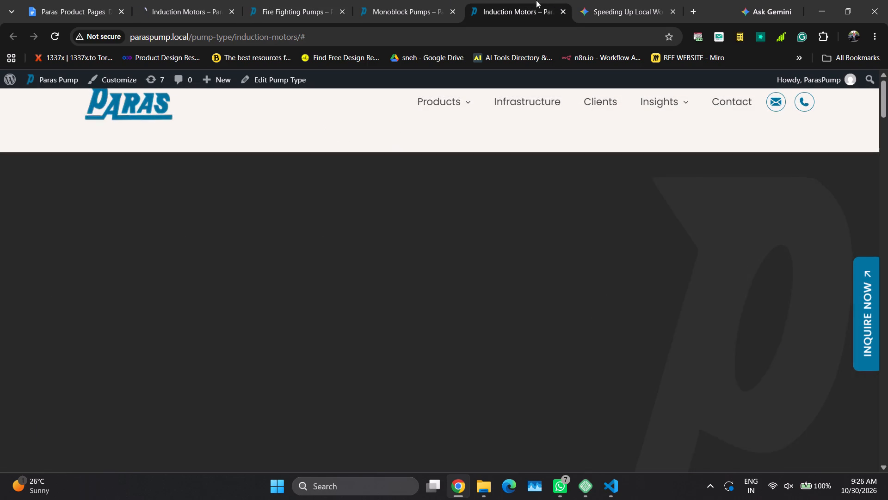
left_click(141, 430)
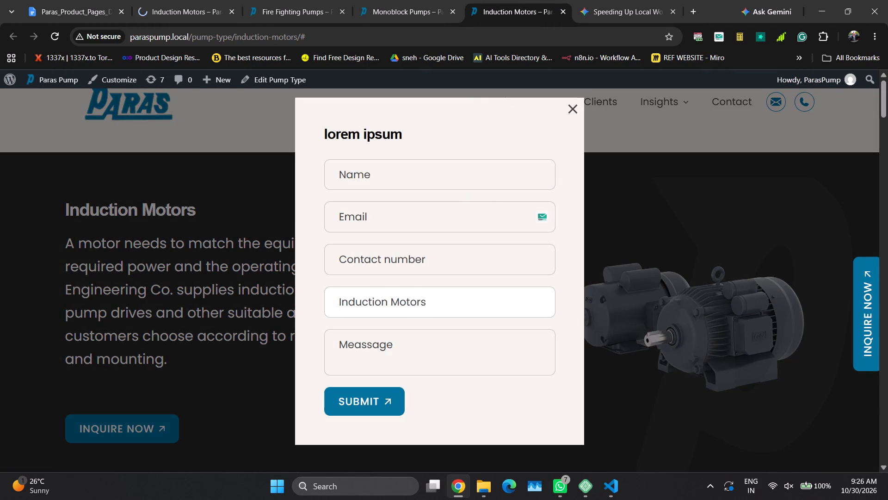
left_click(571, 112)
Close the Monoblock Pumps and duplicate Induction Motors tabs, check on the loading Customizer, and return to Fire Fighting Pumps.
left_click(450, 11)
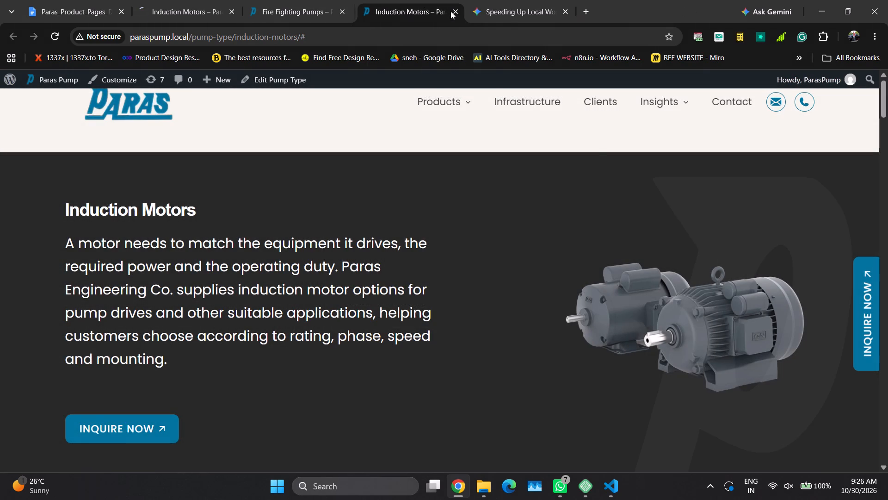
left_click(450, 11)
left_click(300, 10)
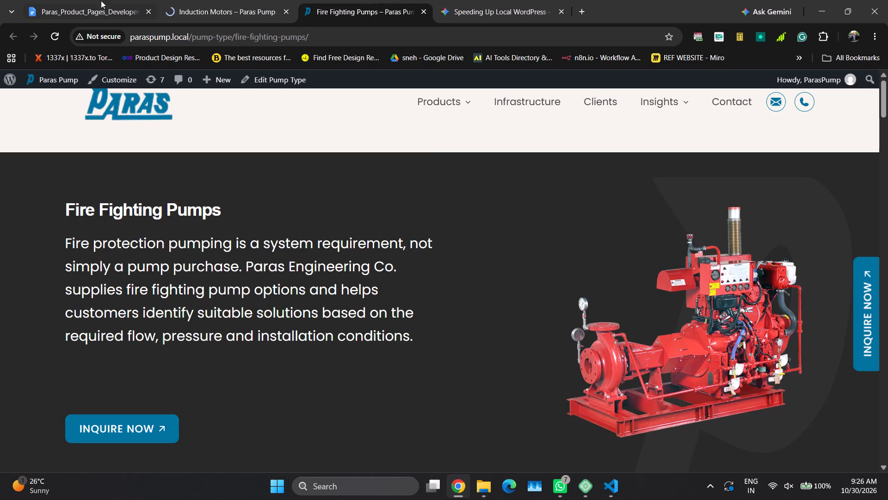
left_click(197, 0)
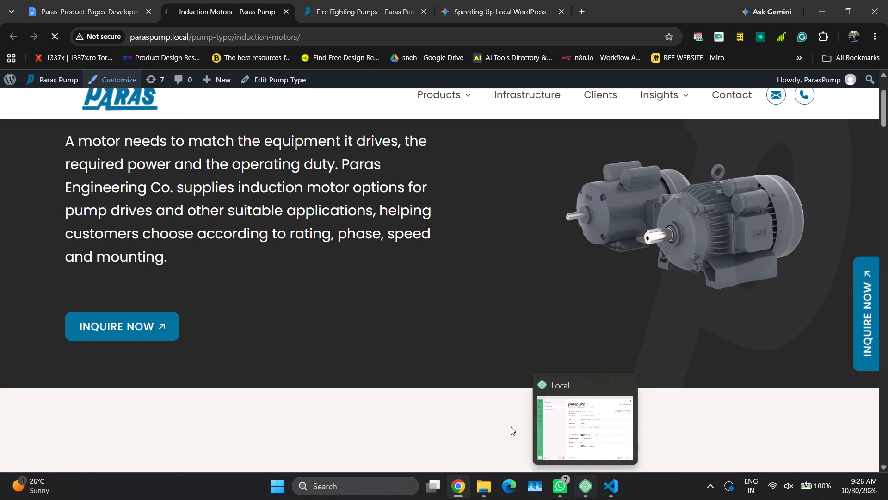
left_click(364, 0)
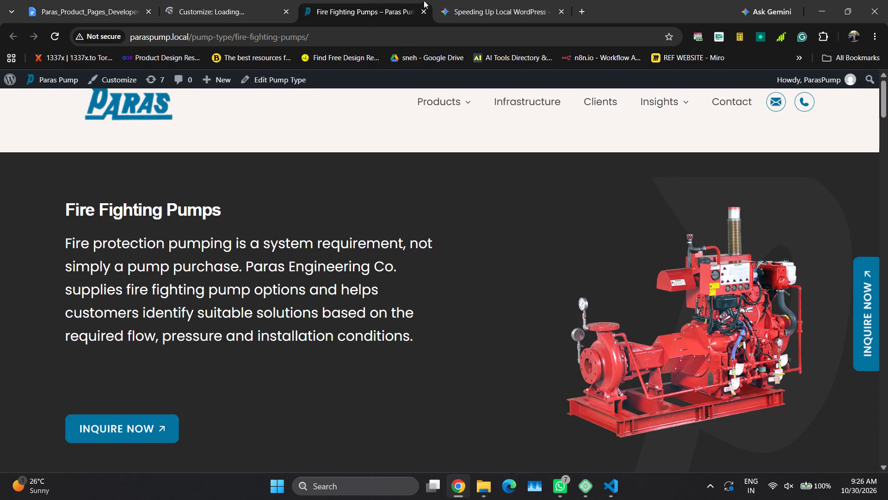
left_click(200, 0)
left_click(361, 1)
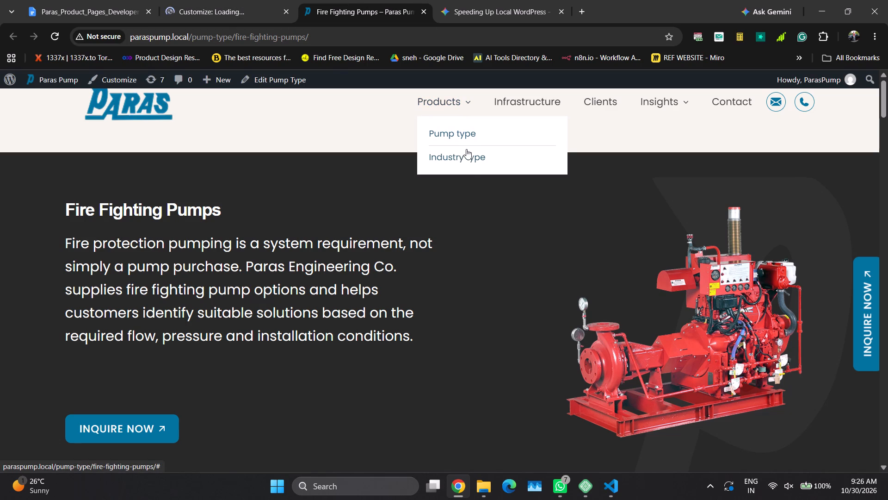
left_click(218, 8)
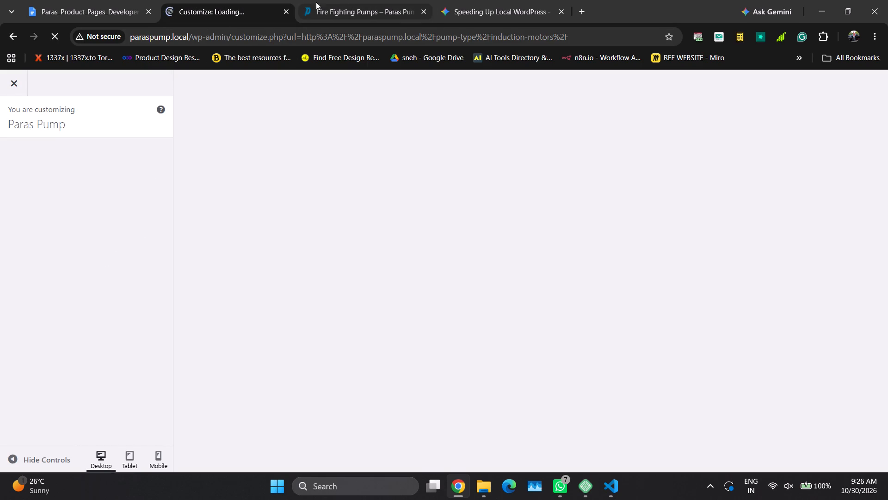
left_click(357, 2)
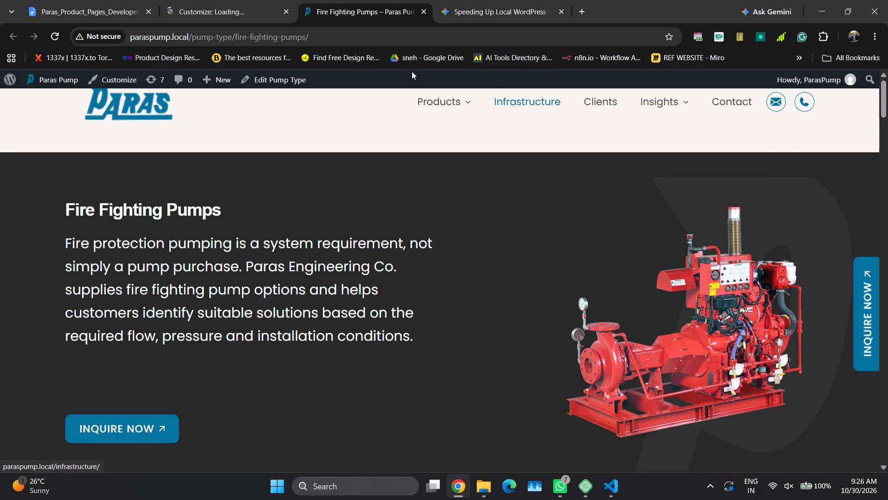
Open the Header Main Menu in the Customizer and remove the Pump type and Industry type sub-items under Products.
left_click(201, 0)
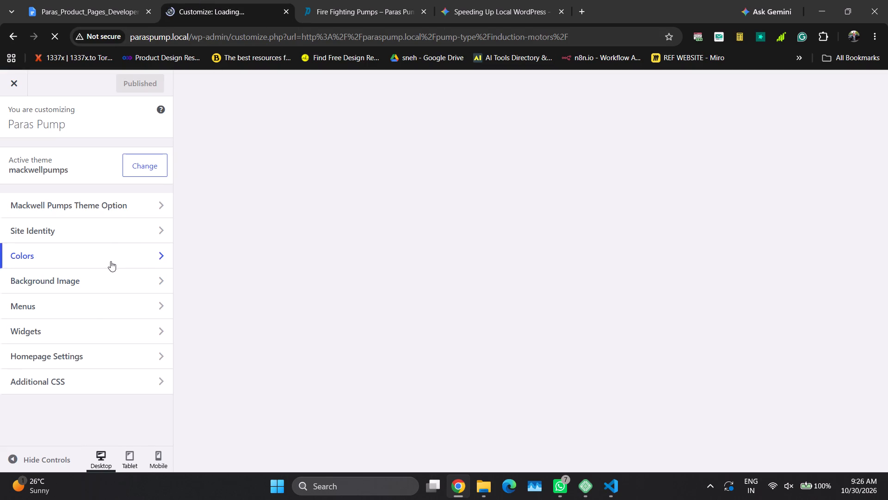
left_click(104, 305)
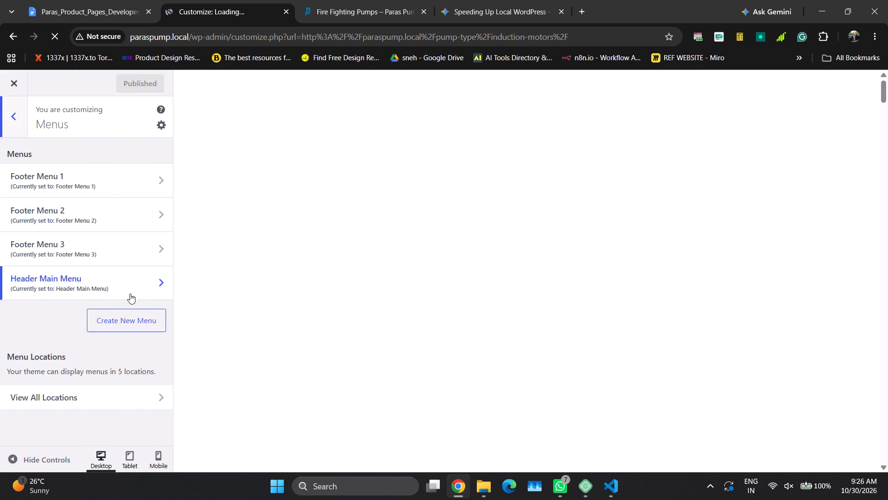
left_click(135, 288)
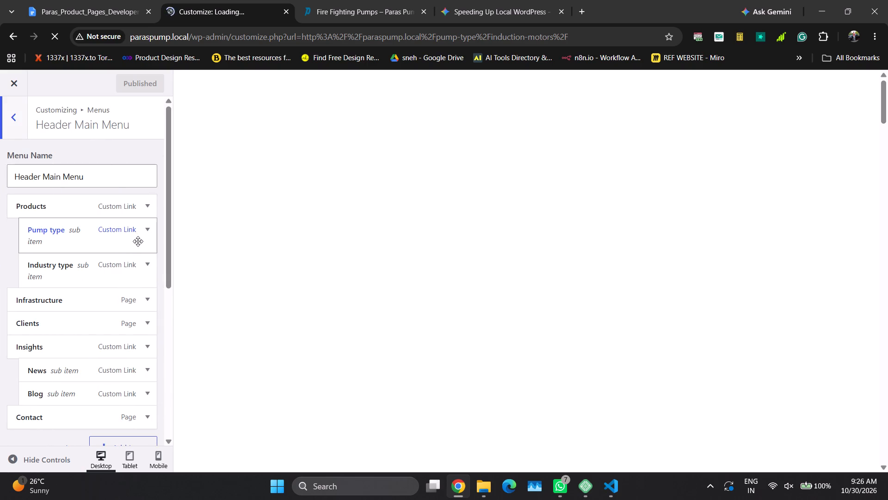
left_click(126, 236)
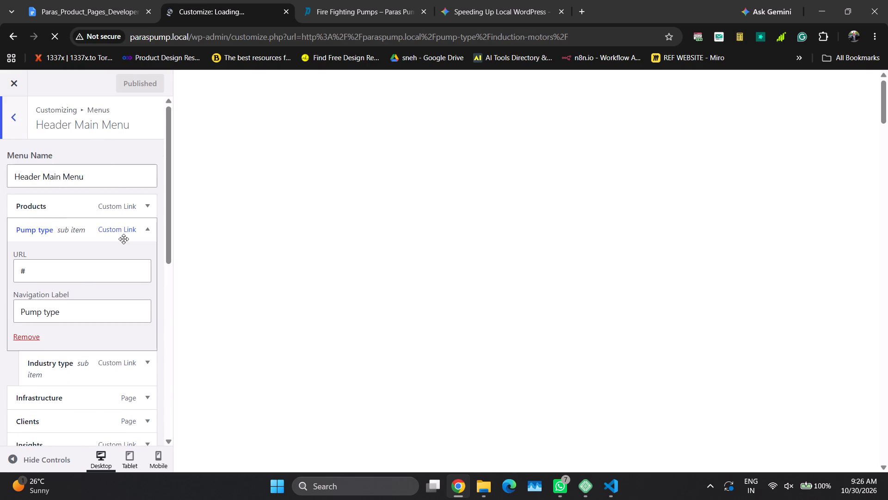
left_click(24, 335)
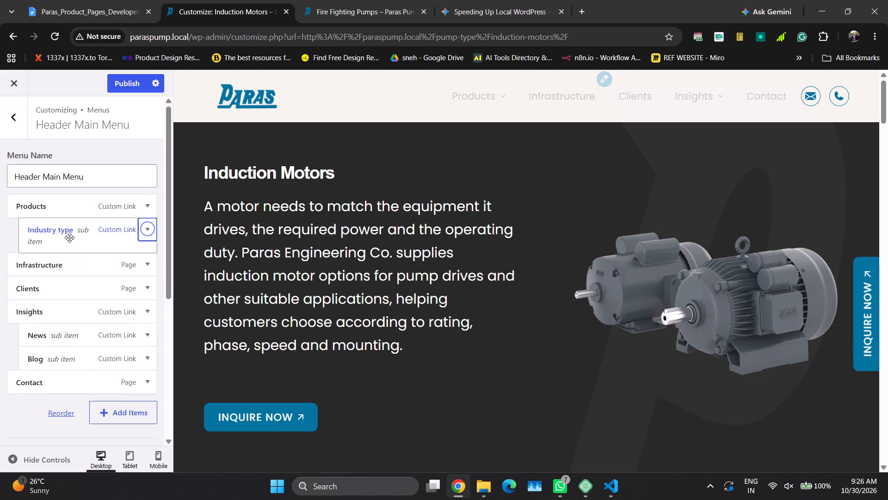
left_click(69, 237)
left_click(24, 337)
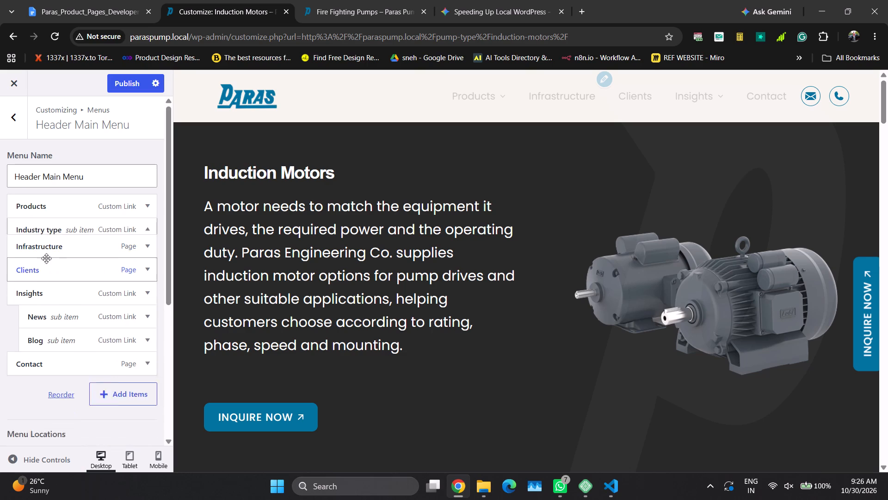
Start adding items to the Header Main Menu and look through the available Pages and Posts.
left_click(129, 382)
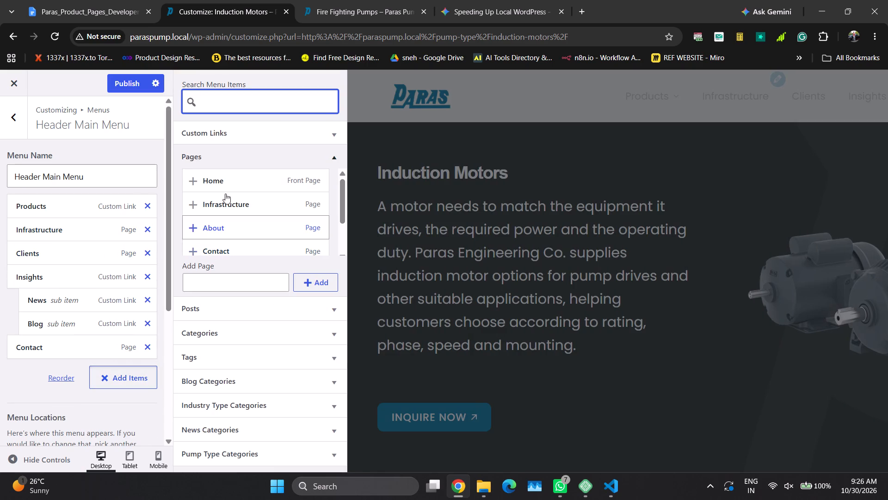
scroll(261, 224, "down", 1)
scroll(261, 224, "up", 1)
scroll(261, 224, "down", 1)
scroll(261, 224, "up", 1)
scroll(261, 224, "down", 1)
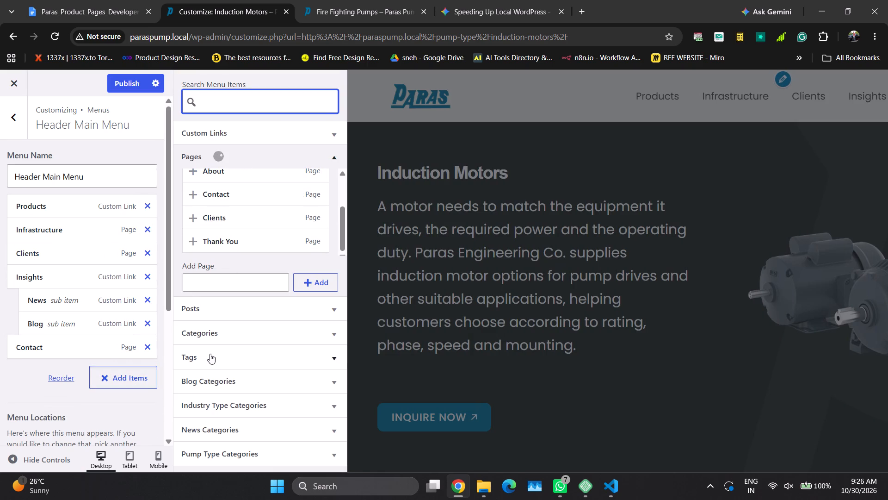
left_click(327, 307)
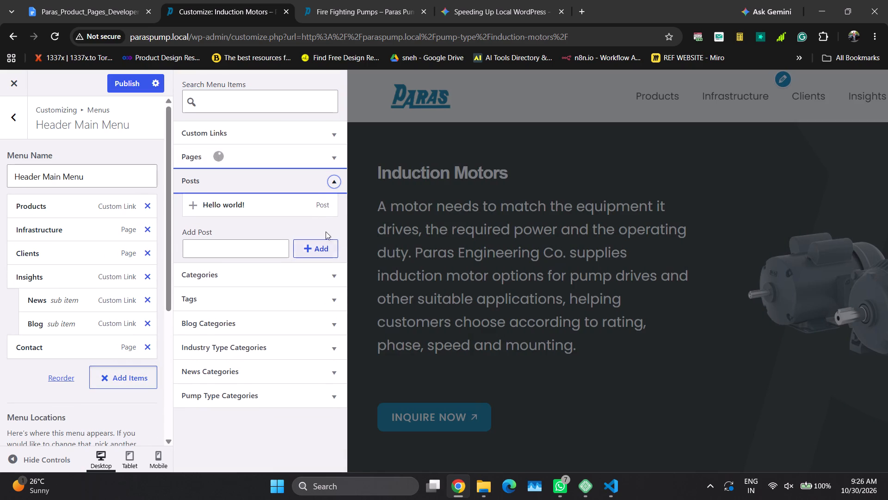
left_click(329, 180)
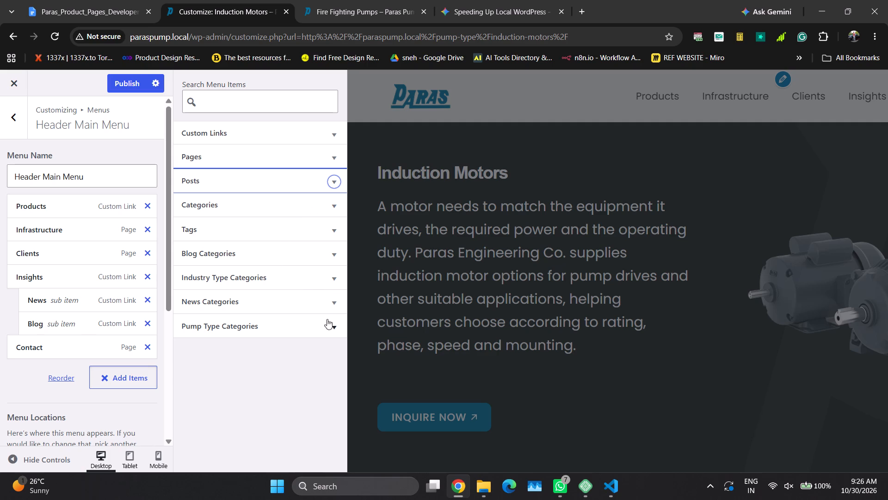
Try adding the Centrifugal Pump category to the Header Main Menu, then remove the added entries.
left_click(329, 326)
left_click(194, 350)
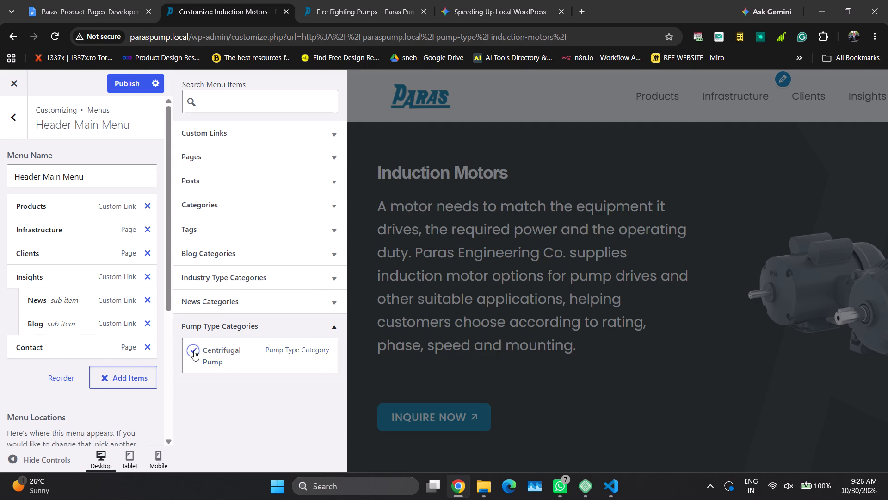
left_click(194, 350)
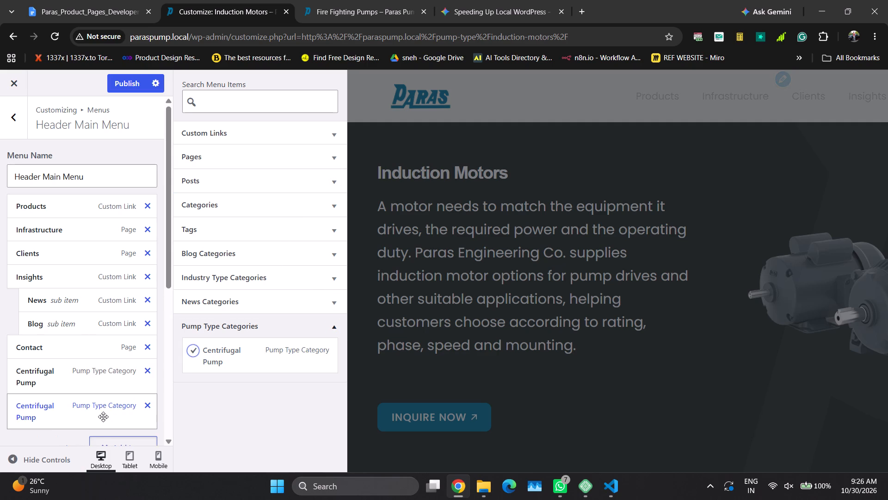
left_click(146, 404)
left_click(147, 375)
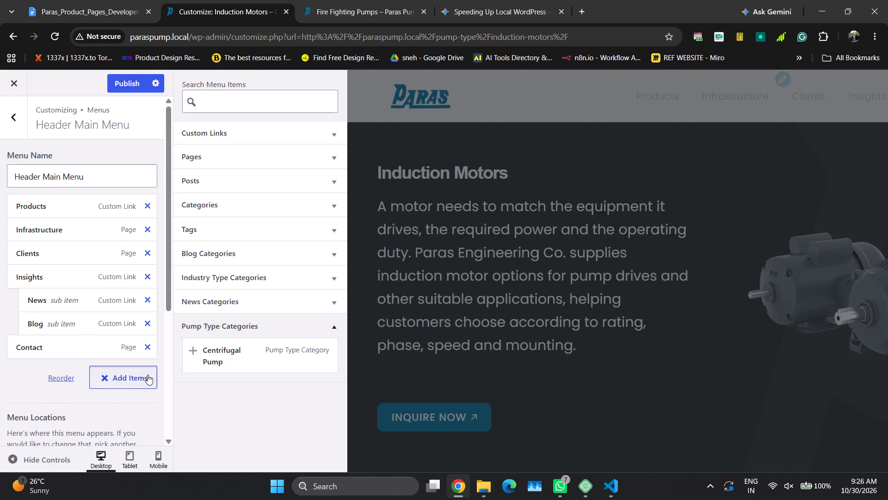
Look through the addable Pages, Custom Links, Categories and Industry Type Categories for a way to link the pump pages.
scroll(240, 207, "up", 6)
left_click(334, 159)
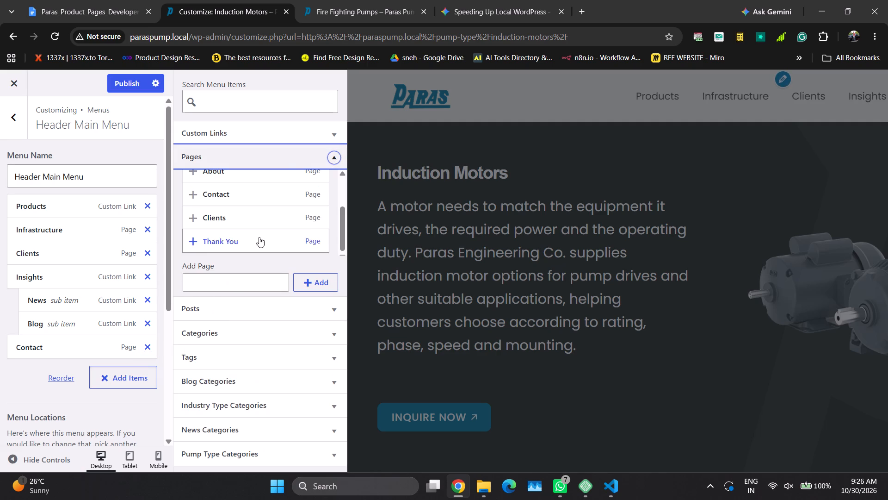
scroll(261, 231, "up", 5)
scroll(284, 195, "down", 5)
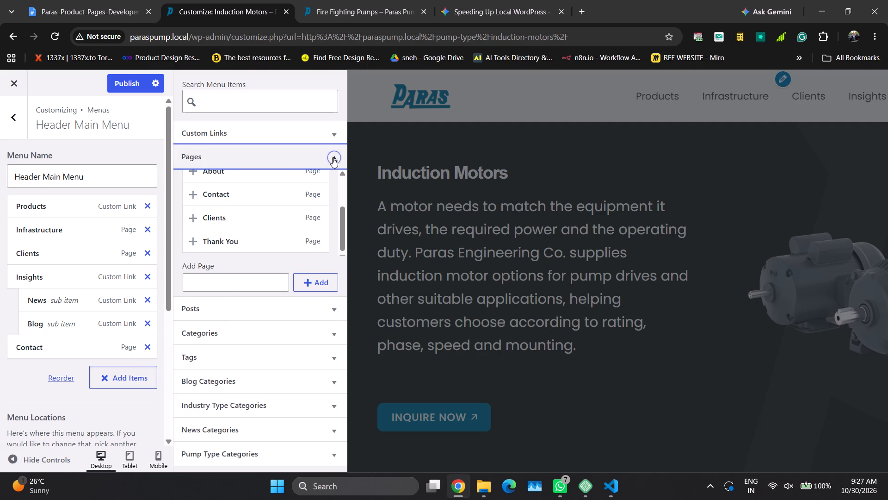
left_click(334, 156)
left_click(335, 133)
scroll(253, 262, "up", 1)
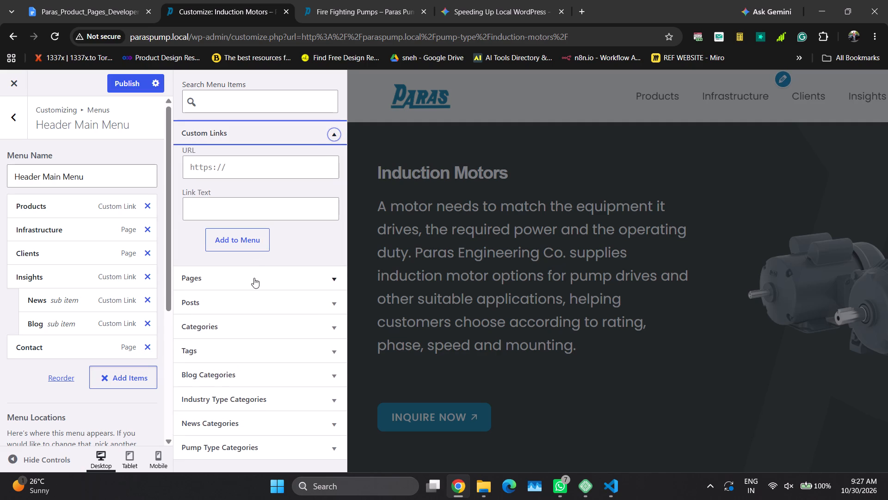
scroll(254, 278, "up", 1)
left_click(334, 325)
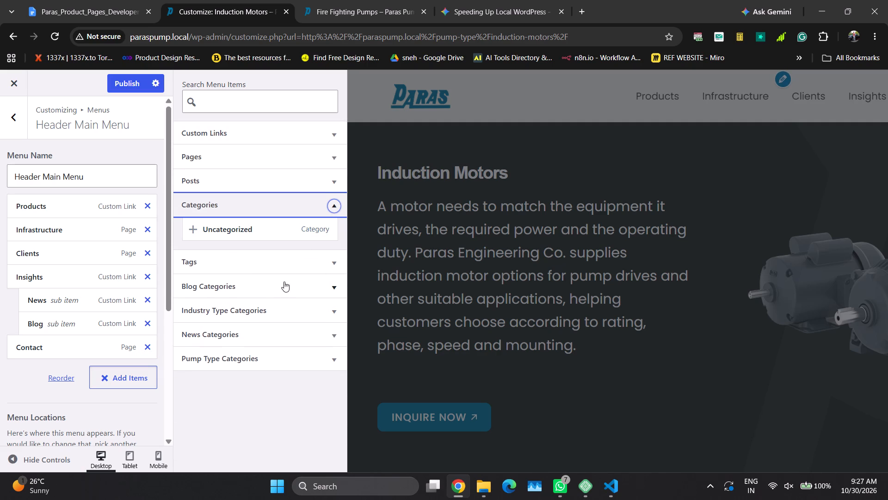
scroll(315, 277, "up", 1)
left_click(335, 310)
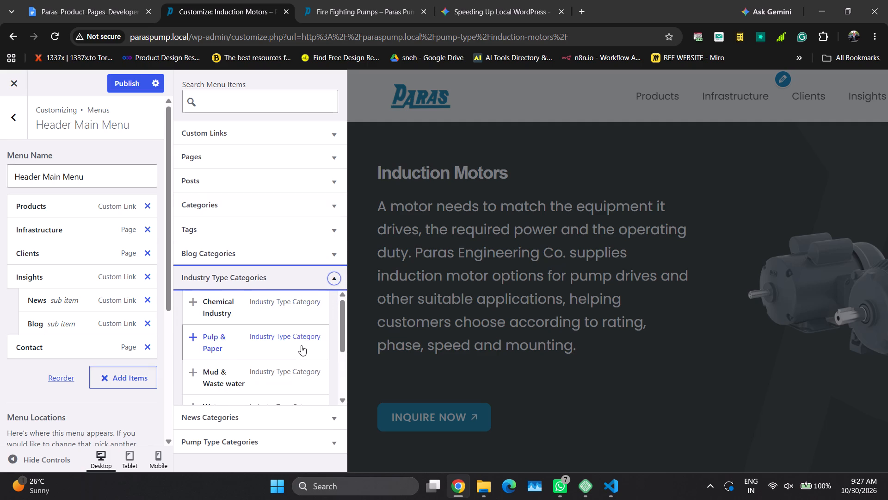
scroll(299, 344, "down", 8)
scroll(331, 291, "up", 2)
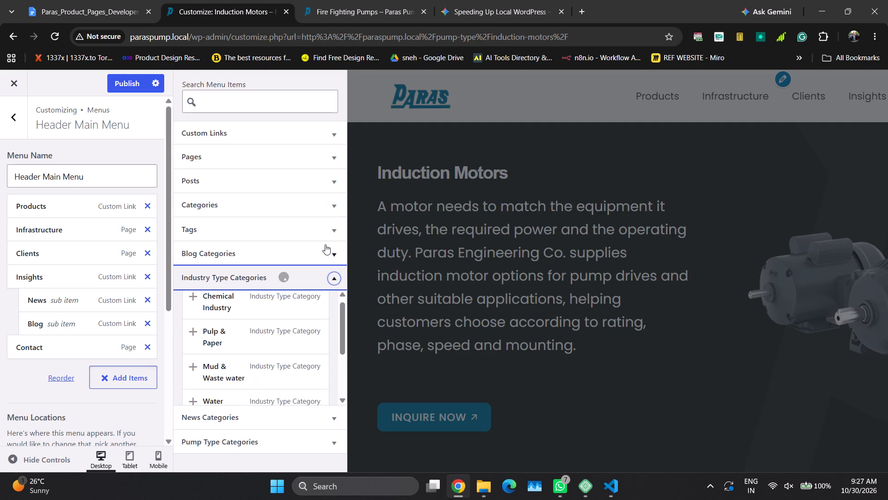
left_click(328, 234)
left_click(328, 226)
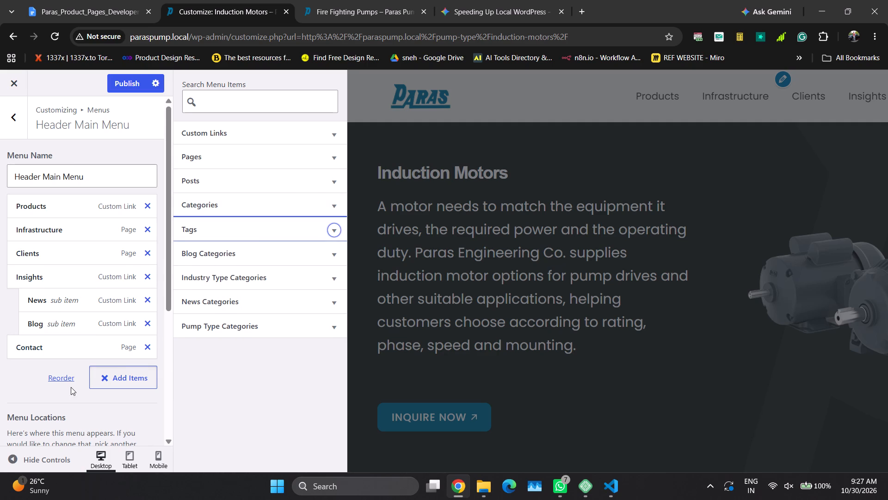
Review the Header Main Menu structure and check the settings of the Products item.
scroll(69, 356, "down", 2)
scroll(69, 353, "up", 9)
scroll(64, 333, "down", 1)
scroll(64, 333, "up", 2)
scroll(63, 326, "down", 2)
scroll(65, 329, "up", 6)
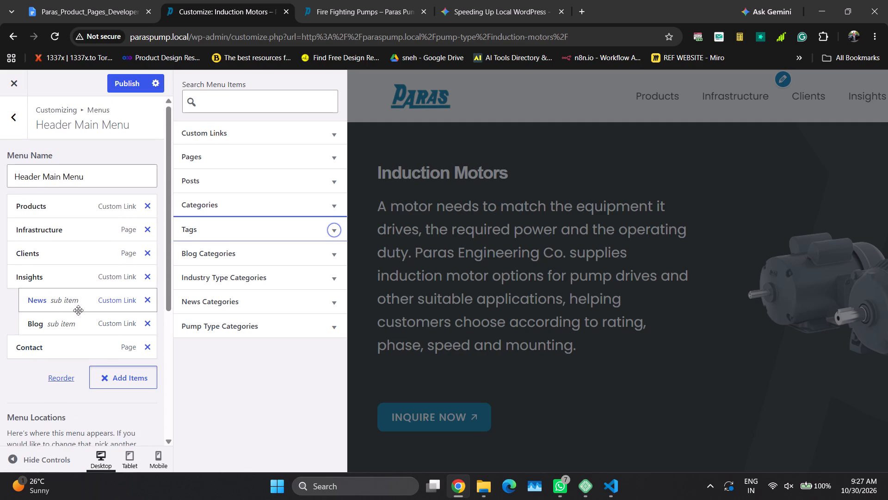
scroll(78, 310, "up", 1)
left_click(95, 211)
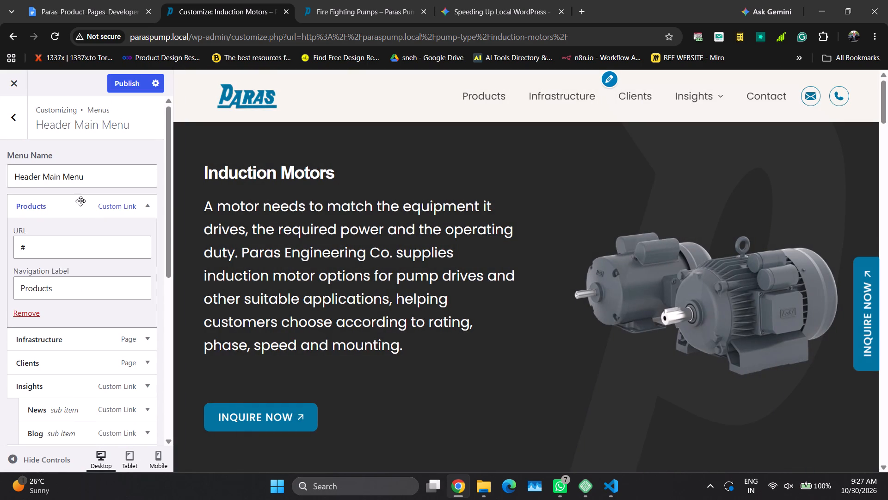
left_click(66, 218)
left_click(65, 209)
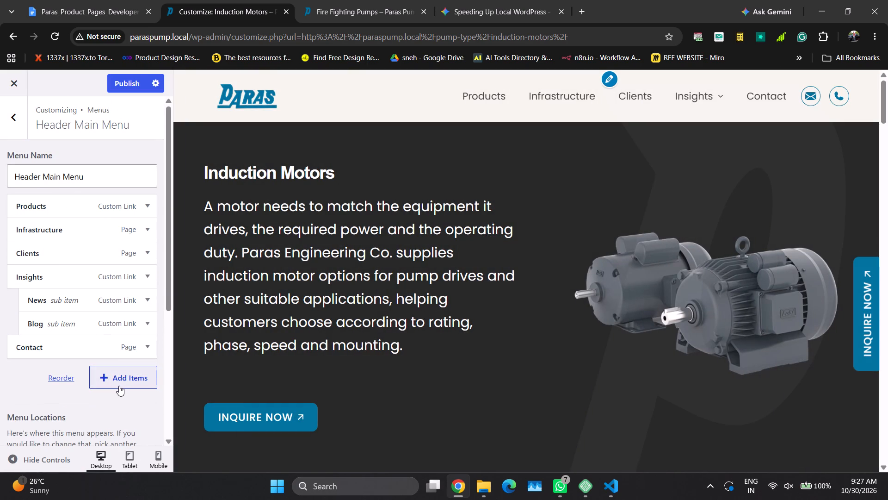
Start a custom link for the Header Main Menu and copy the Fire Fighting Pumps page address for it.
left_click(119, 386)
scroll(240, 145, "up", 1)
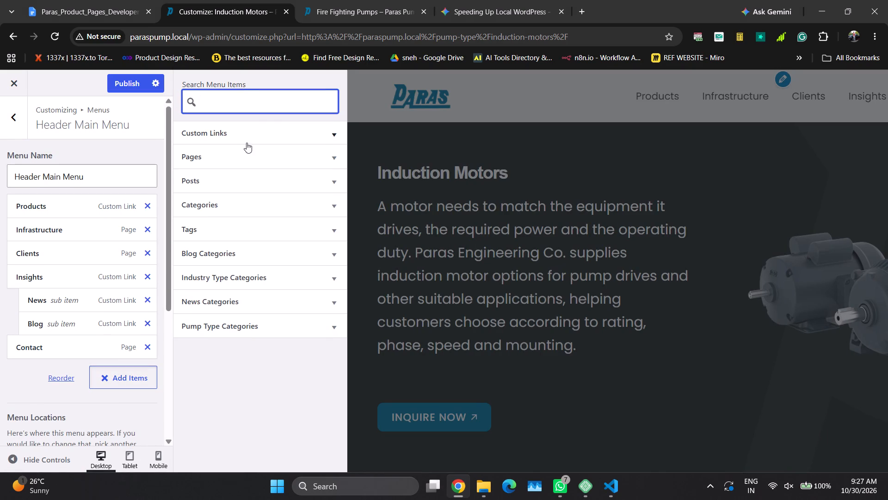
scroll(247, 143, "up", 1)
left_click(249, 137)
left_click(241, 205)
left_click(74, 0)
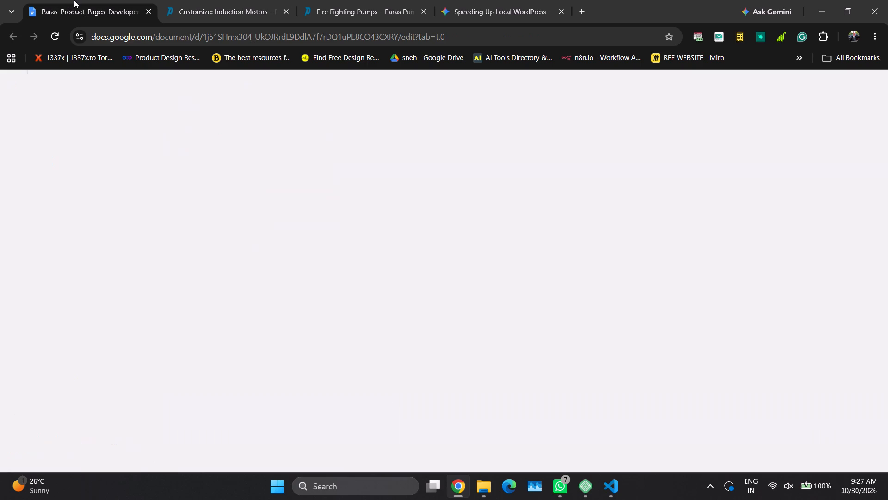
left_click(397, 0)
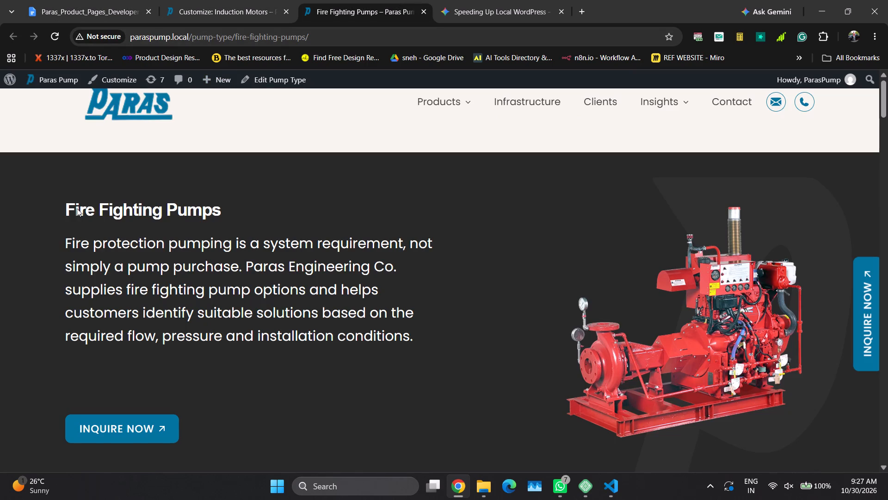
left_click_drag(63, 207, 229, 207)
left_click_drag(232, 207, 69, 213)
left_click_drag(76, 244, 96, 233)
left_click(327, 45)
key("ctrl+c")
key("ctrl+c")
left_click(236, 0)
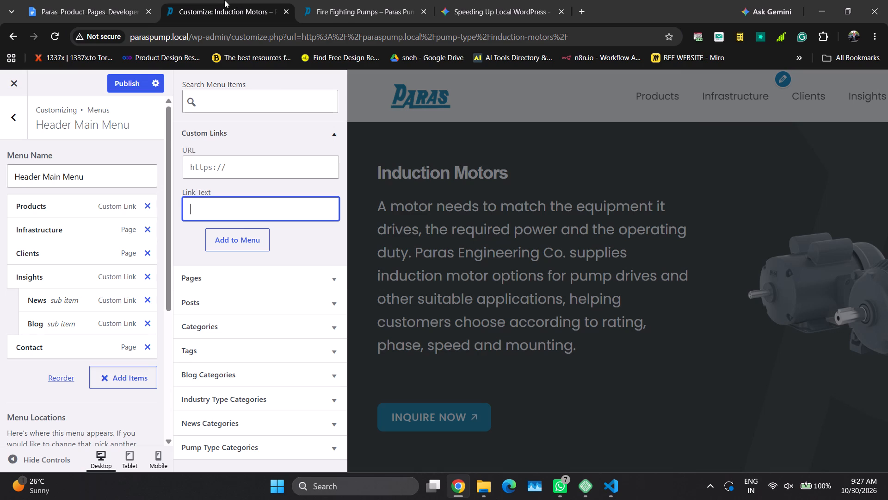
Enter the copied Fire Fighting Pumps page address as the custom link's URL.
key("ctrl+v")
left_click_drag(259, 212, 277, 213)
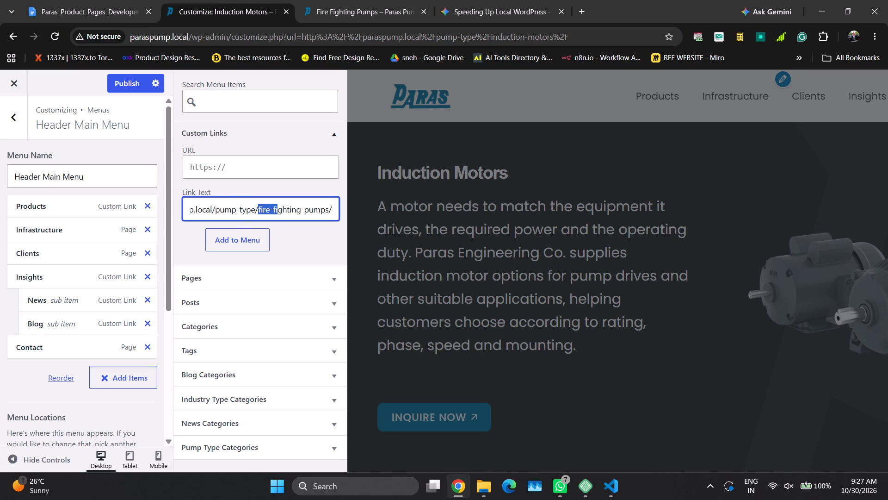
left_click_drag(277, 213, 327, 214)
key("ctrl+c")
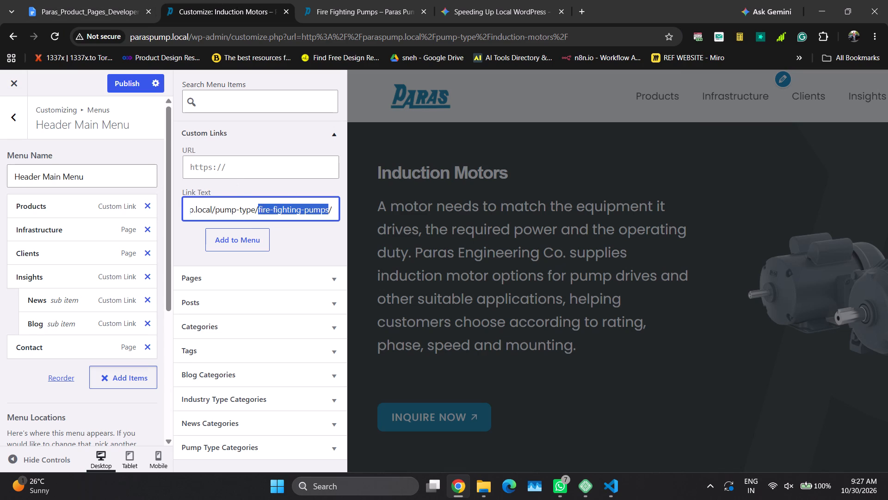
left_click(249, 214)
key("ctrl+a")
key("ctrl+c")
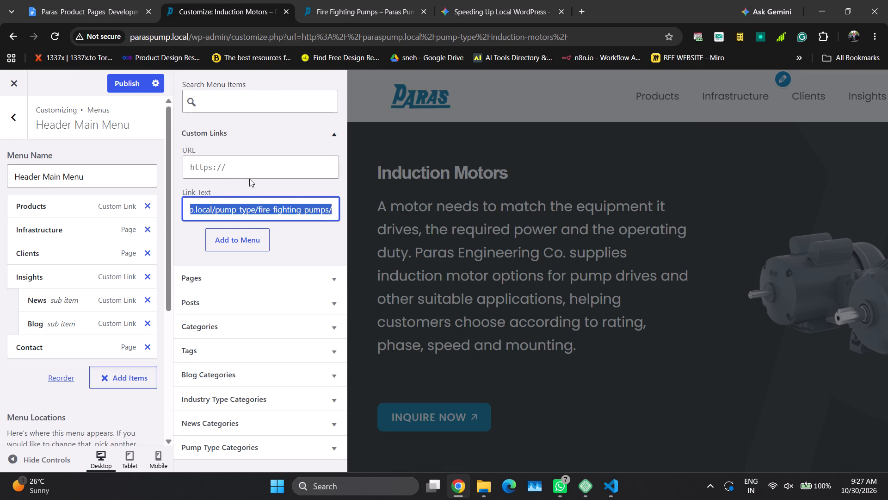
left_click(238, 163)
key("ctrl+v")
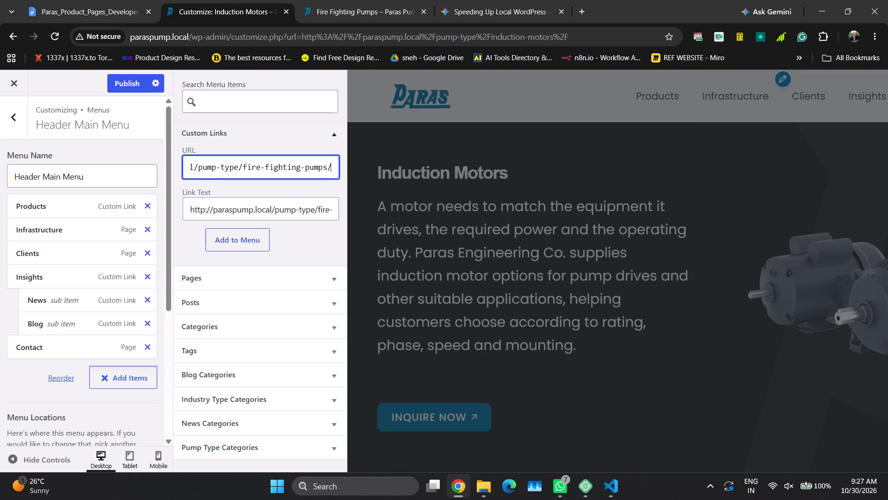
Set the custom link's text to "Fire Fighting Pumps" and add the link to the Header Main Menu.
left_click_drag(318, 209, 166, 211)
key("BackSpace")
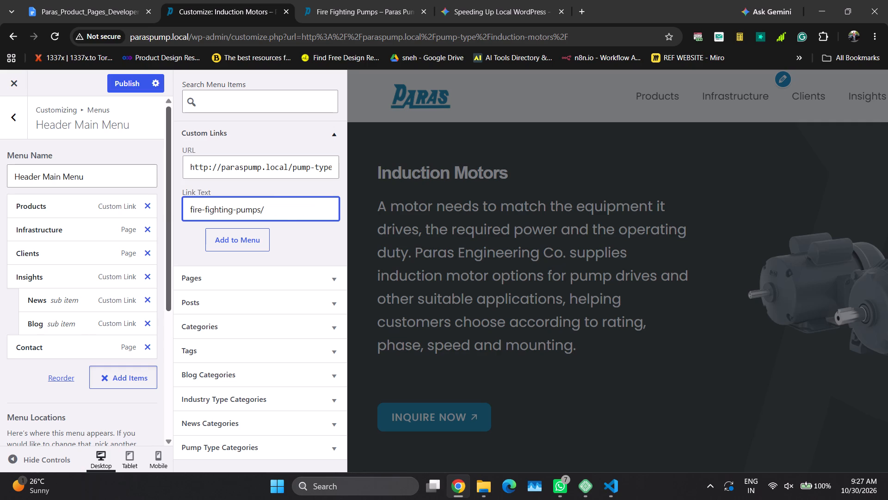
key("Right")
key("BackSpace")
key("shift+f")
key("Right")
key("Right")
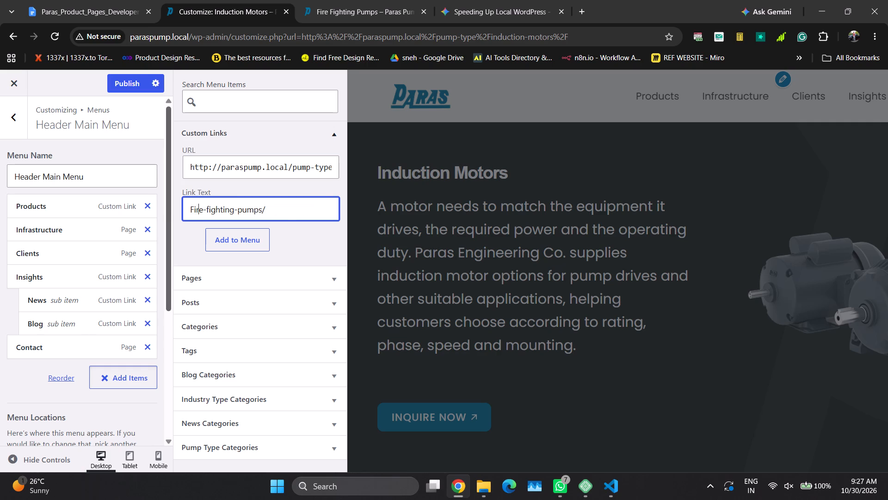
key("Right")
key("Right")
key("BackSpace")
key("space")
key("Right")
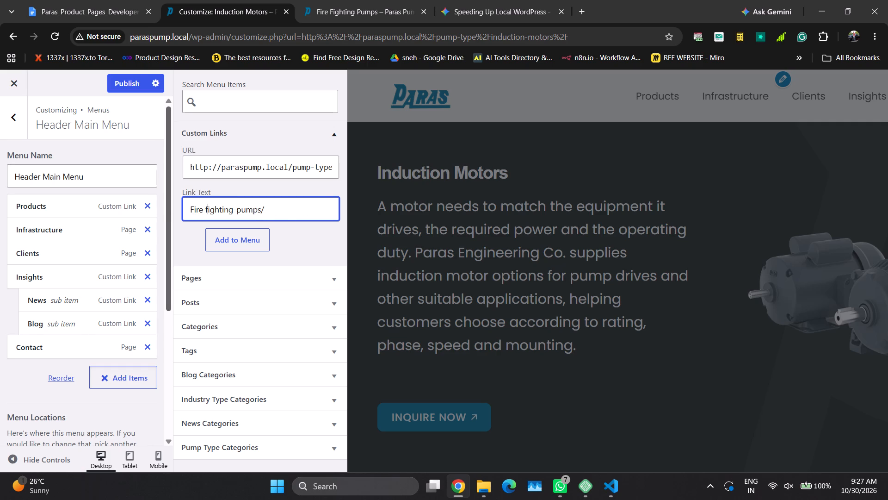
key("BackSpace")
key("shift+f")
key("ctrl+a")
key("Right")
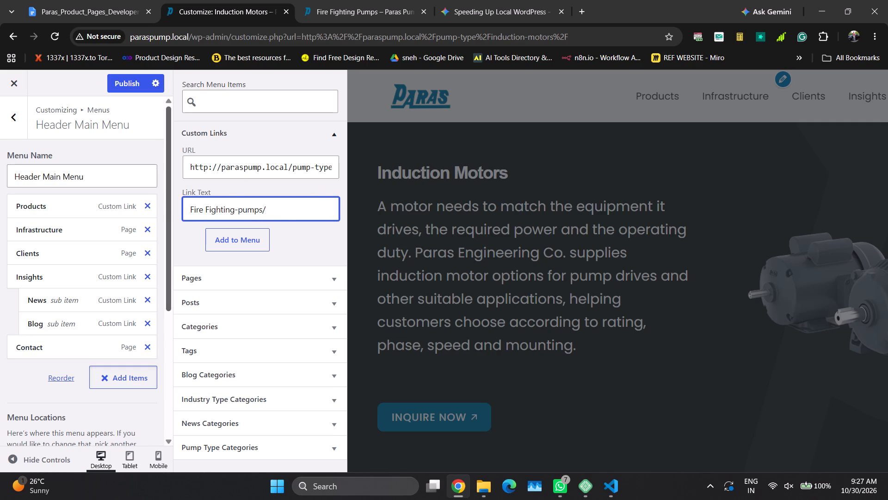
key("BackSpace")
key("Left")
key("Left")
key("Left")
key("Left")
key("BackSpace")
key("shift+p")
key("Left")
key("BackSpace")
key("space")
left_click(246, 241)
Nest the Fire Fighting Pumps link as a sub item under Products and check its settings.
left_click_drag(65, 374, 62, 288)
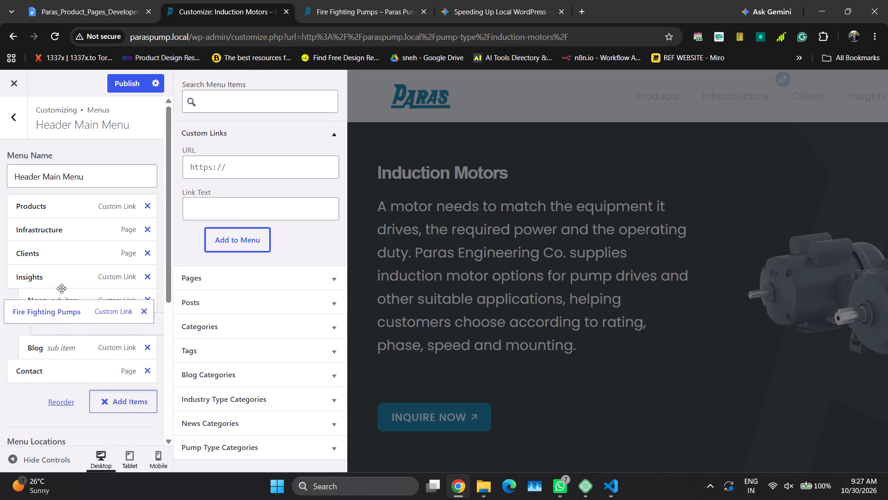
left_click_drag(62, 288, 74, 236)
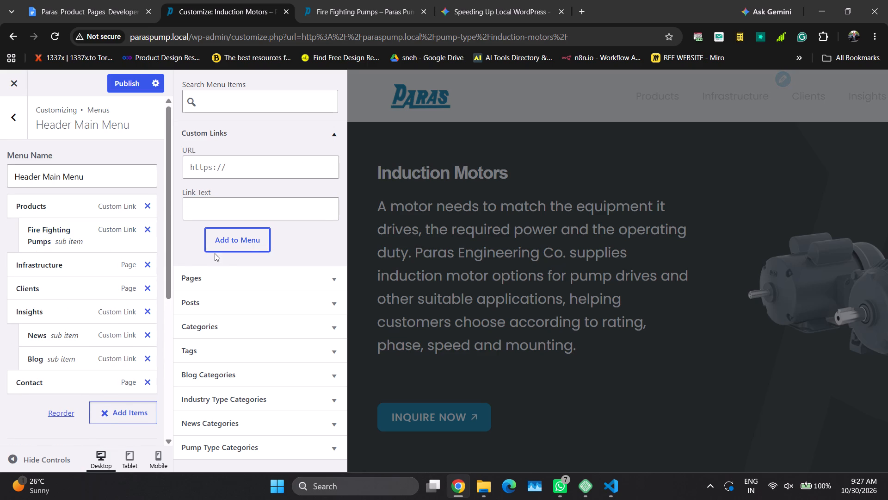
left_click(304, 239)
left_click(64, 245)
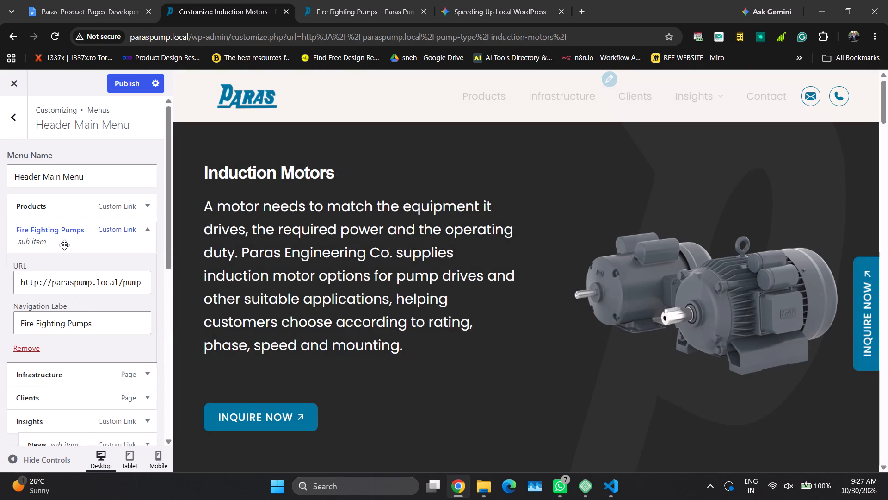
left_click(66, 239)
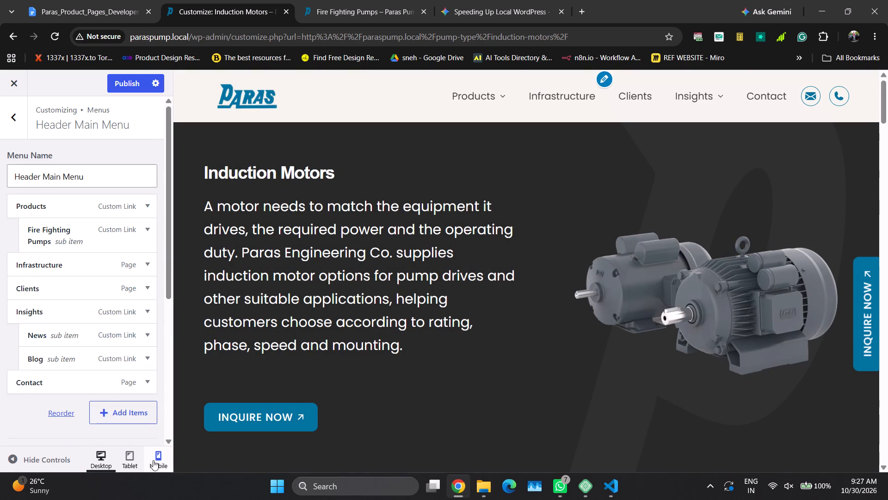
Close the separate Fire Fighting Pumps page tab and return to the menu customizer.
left_click(332, 0)
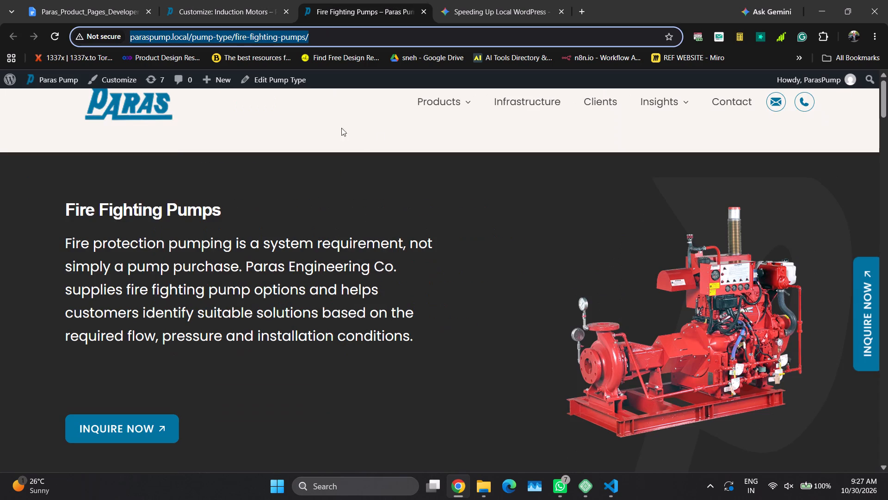
left_click(379, 136)
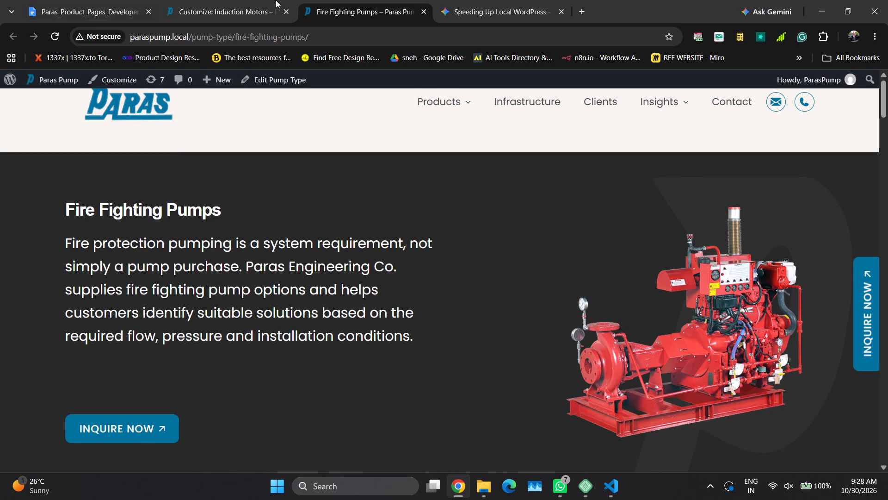
left_click(422, 15)
left_click(197, 0)
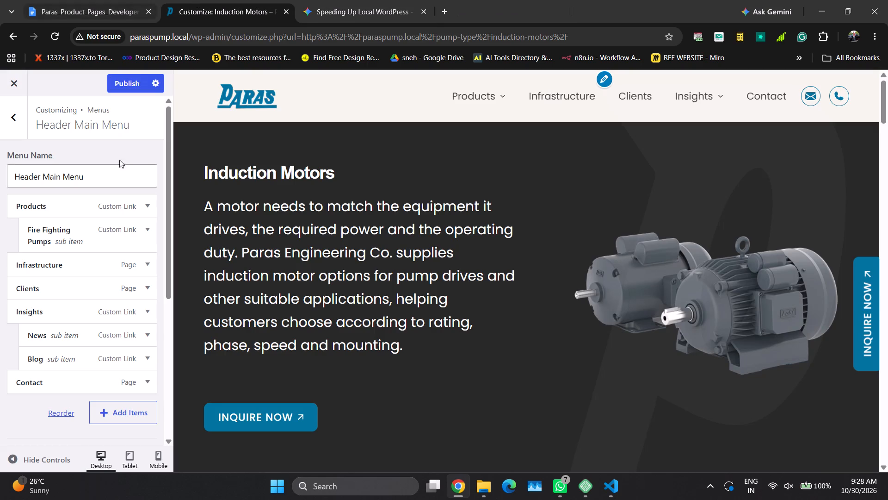
Check the Products item's link settings and publish the Header Main Menu with its new sub item.
left_click(62, 210)
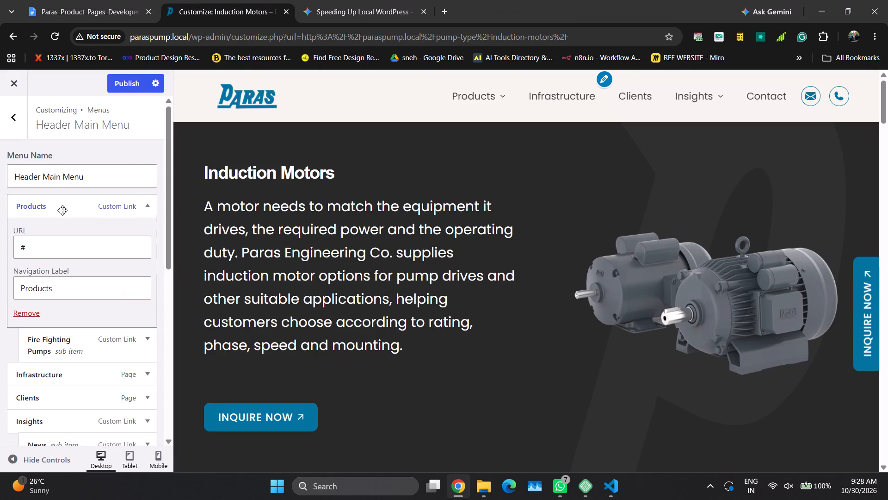
left_click(51, 247)
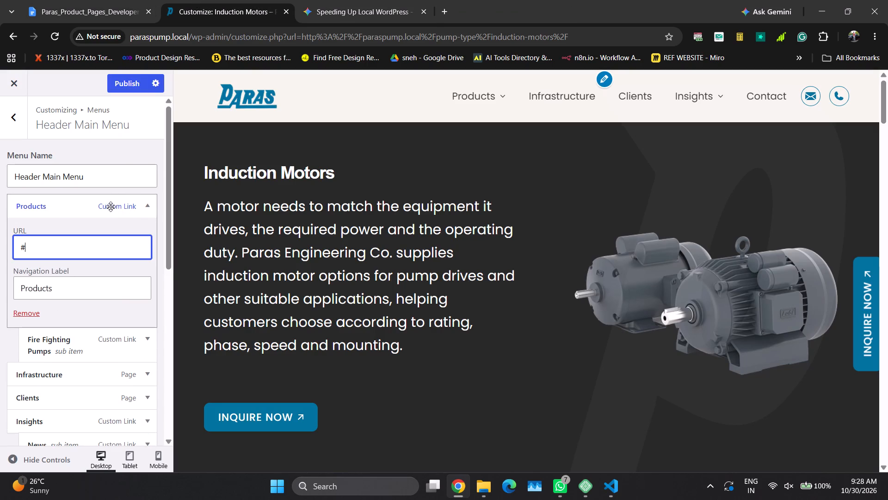
left_click(111, 208)
left_click(128, 85)
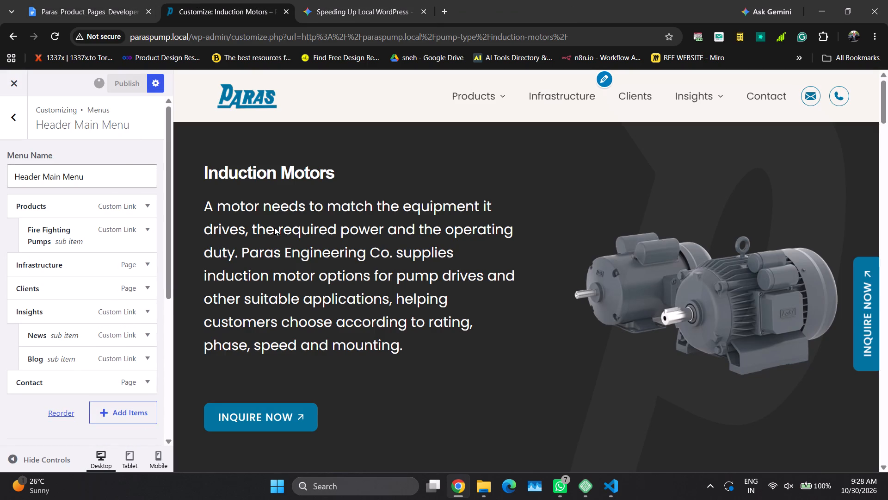
Remove the Infrastructure item from the Header Main Menu and publish the change.
left_click(132, 269)
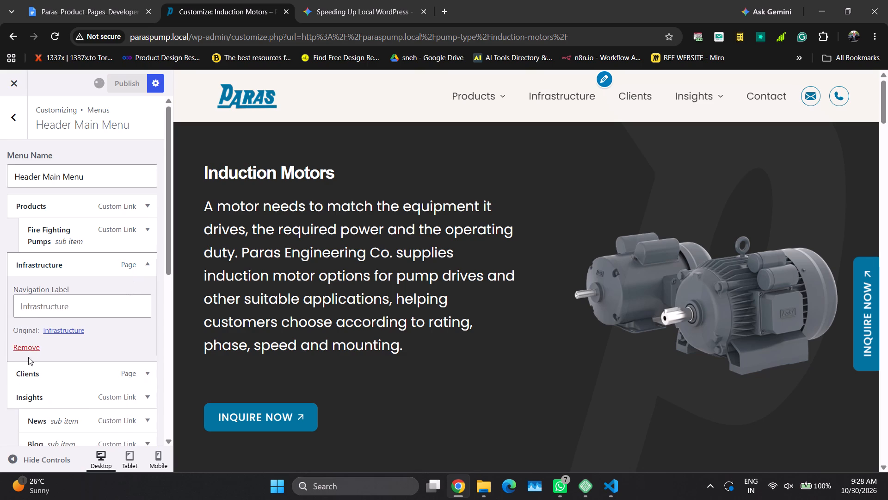
left_click(29, 349)
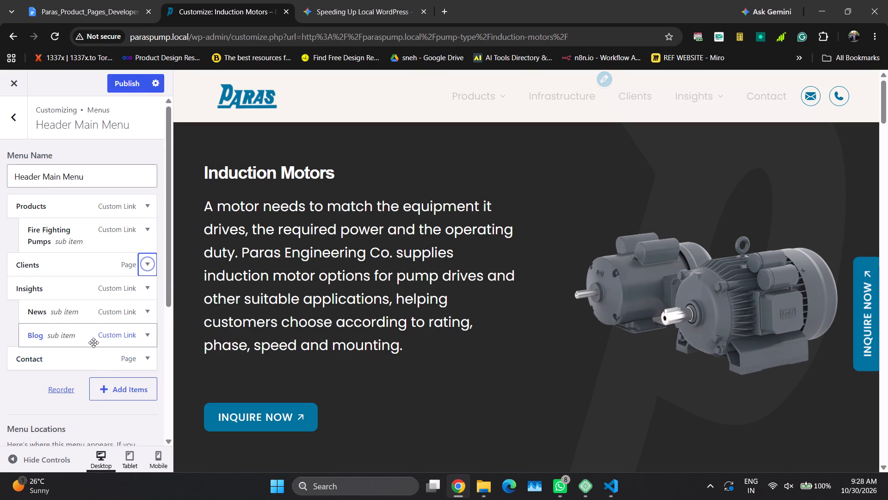
left_click(122, 94)
left_click(121, 88)
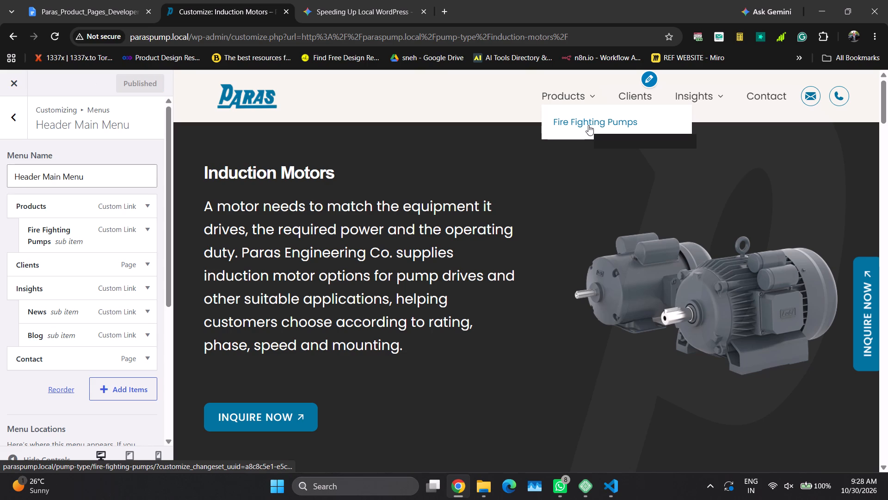
Open the Fire Fighting Pumps page from the Products dropdown in the preview and check its inquiry popup.
left_click(588, 125, "ctrl")
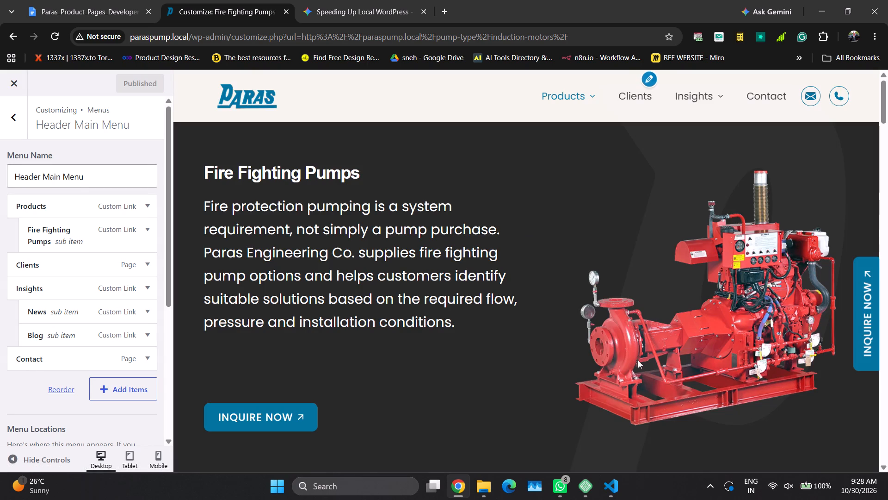
scroll(600, 302, "down", 14)
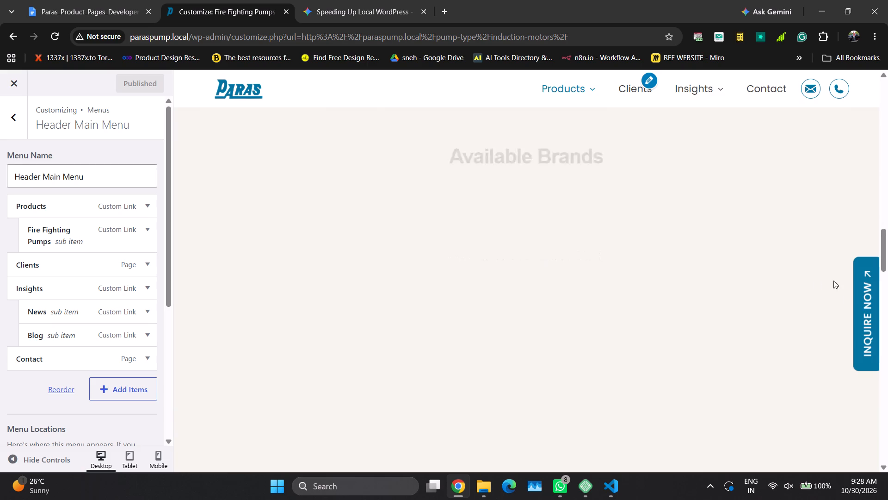
left_click(860, 318)
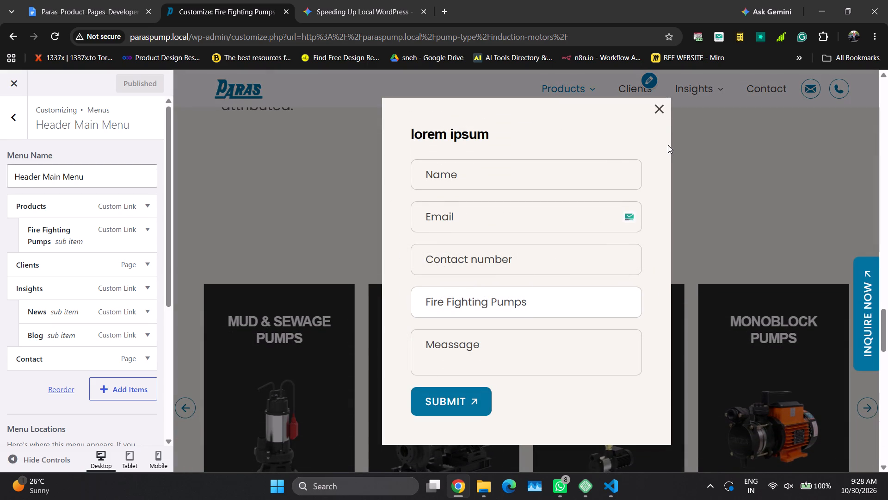
left_click(659, 112)
Inspect the Fire Fighting Pumps page's footer and test its Twitter link, closing the page it opens.
scroll(667, 221, "down", 12)
scroll(653, 257, "down", 10)
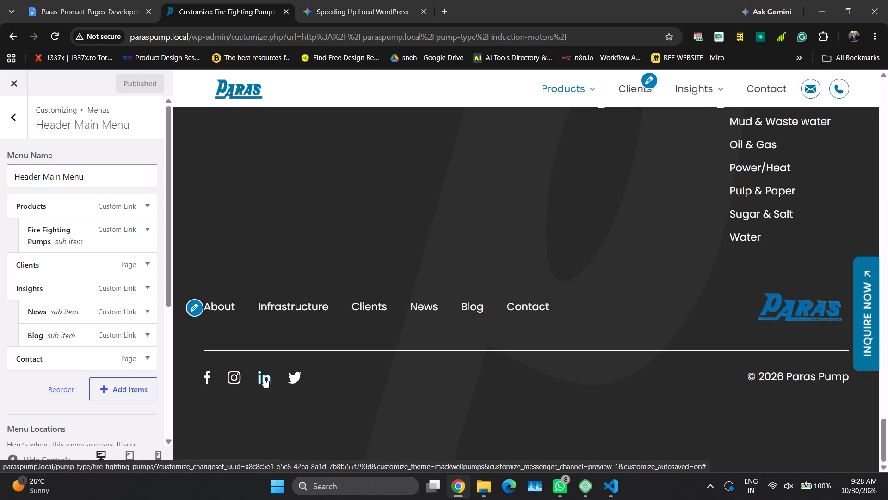
left_click(296, 375)
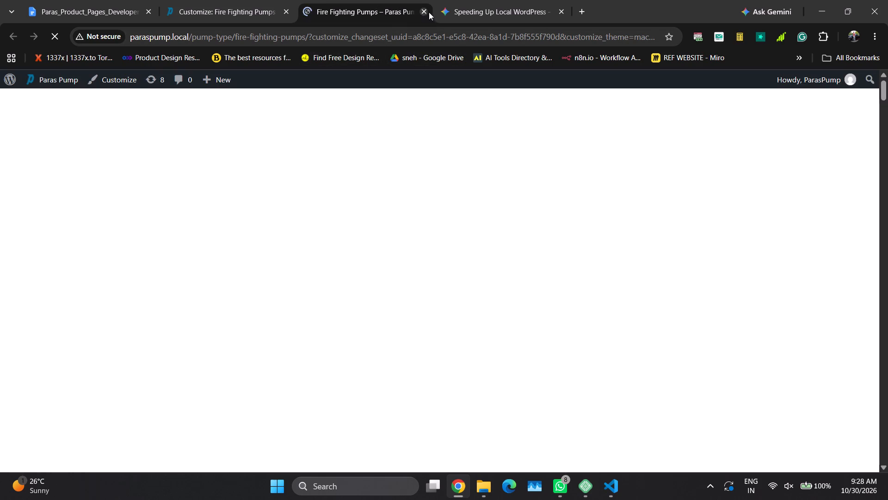
left_click(423, 11)
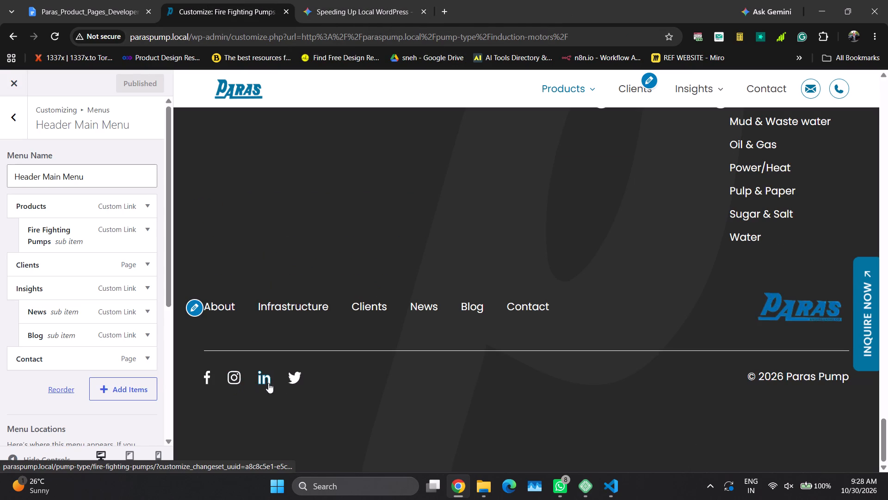
Review the items of Footer Menu 3 and Footer Menu 2 against the footer preview, including Footer Menu 2's location settings.
left_click(17, 124)
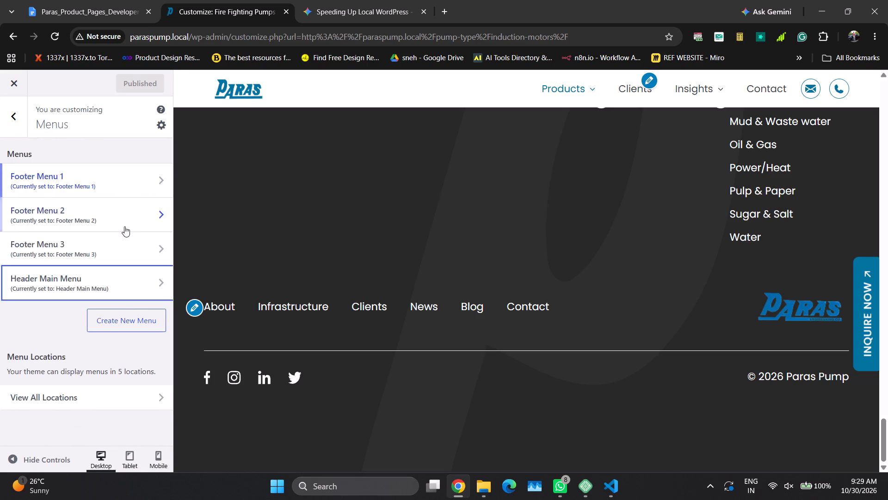
left_click(105, 251)
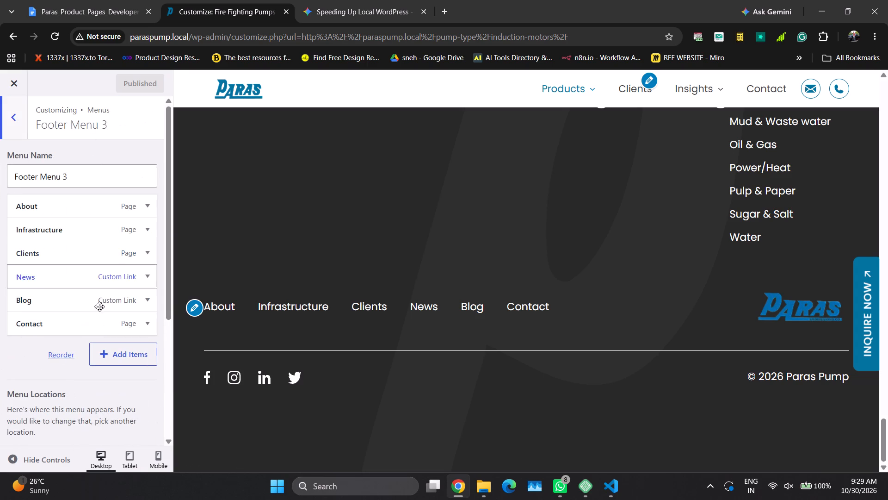
left_click(15, 124)
left_click(93, 224)
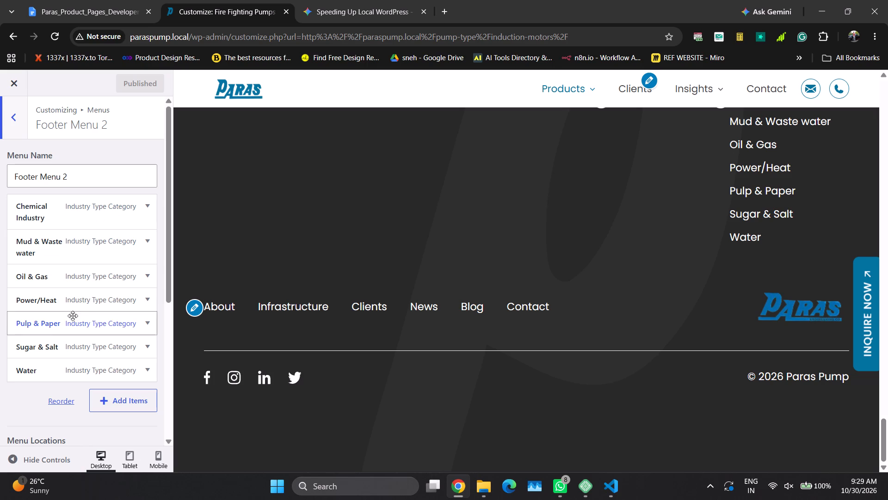
scroll(799, 260, "up", 1)
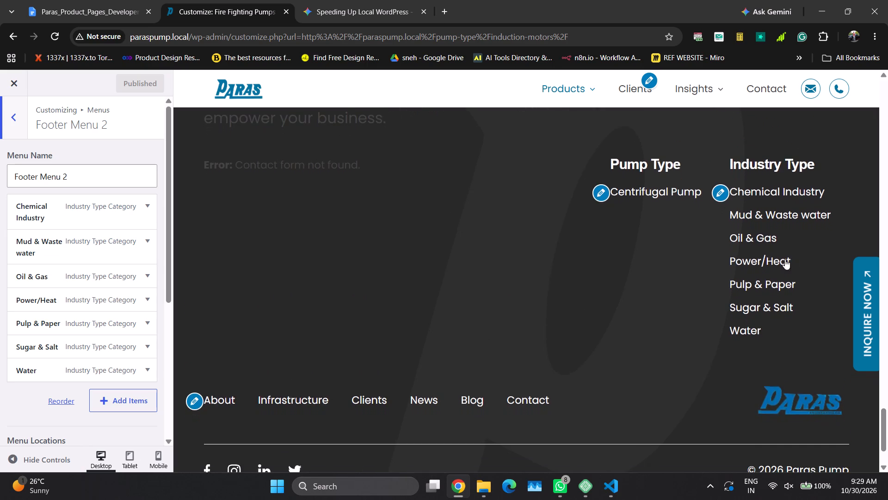
scroll(785, 259, "up", 1)
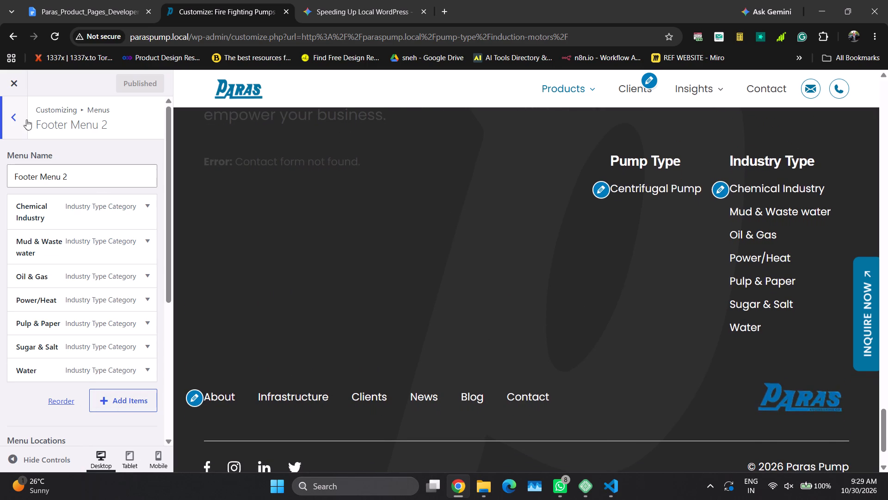
scroll(62, 319, "down", 4)
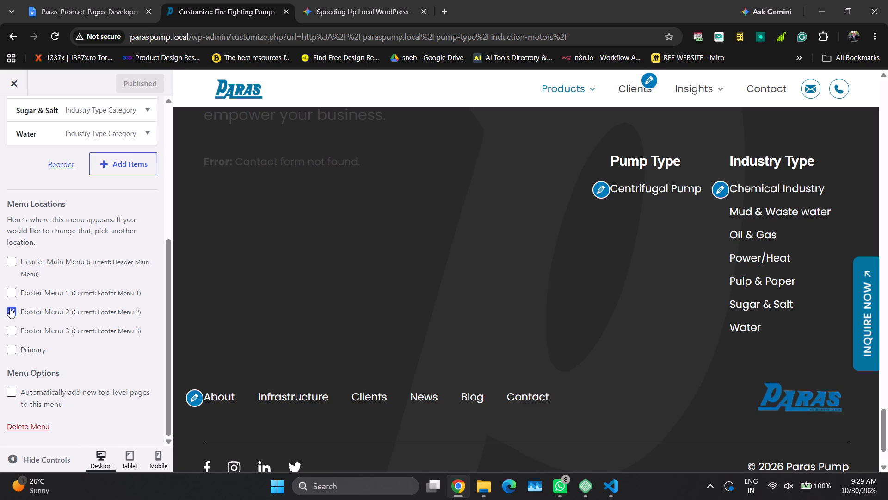
Unassign the Footer Menu 2 menu from the Footer Menu 2 location and delete that menu.
left_click(12, 310)
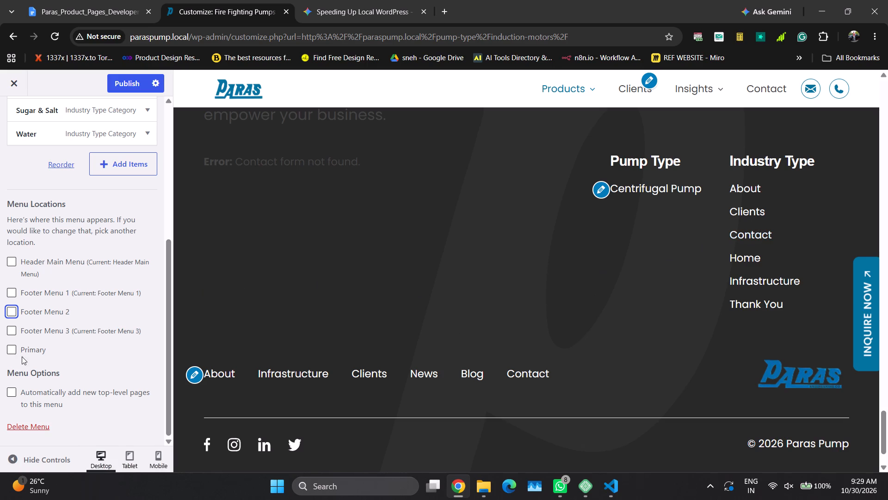
left_click(20, 428)
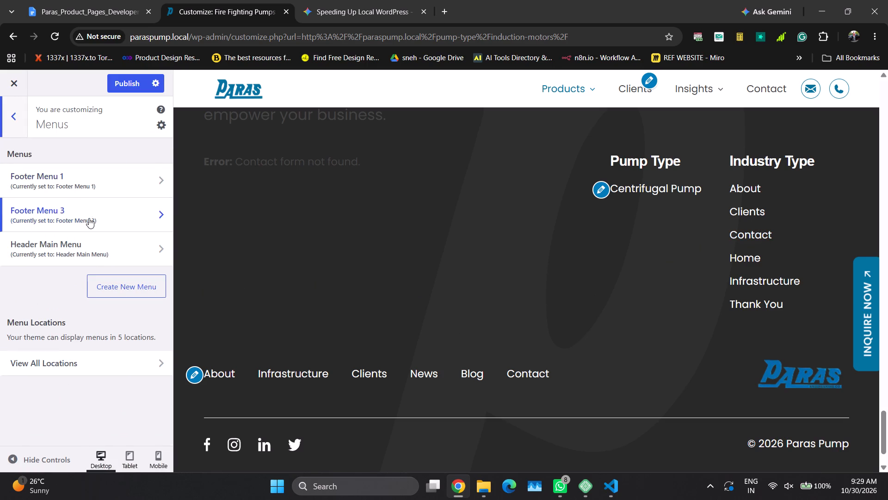
Examine Footer Menu 3's items and menu location settings against the footer preview, then return to the menu list.
left_click(88, 218)
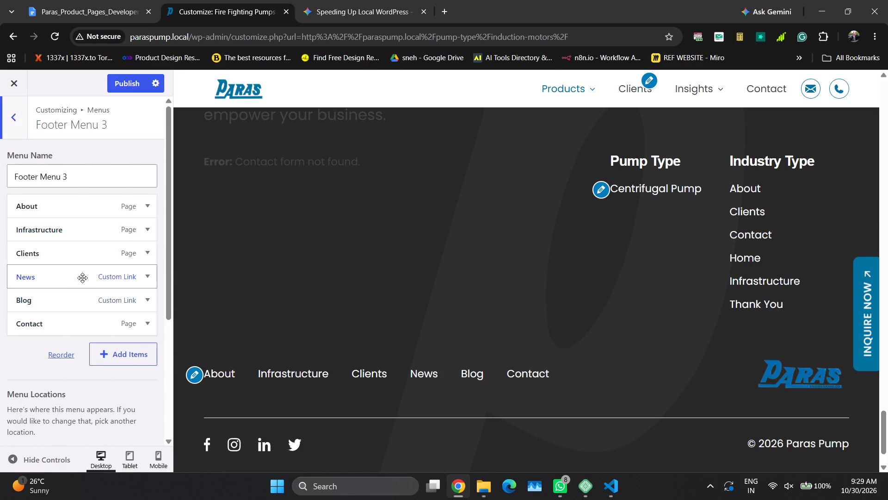
scroll(87, 248, "up", 3)
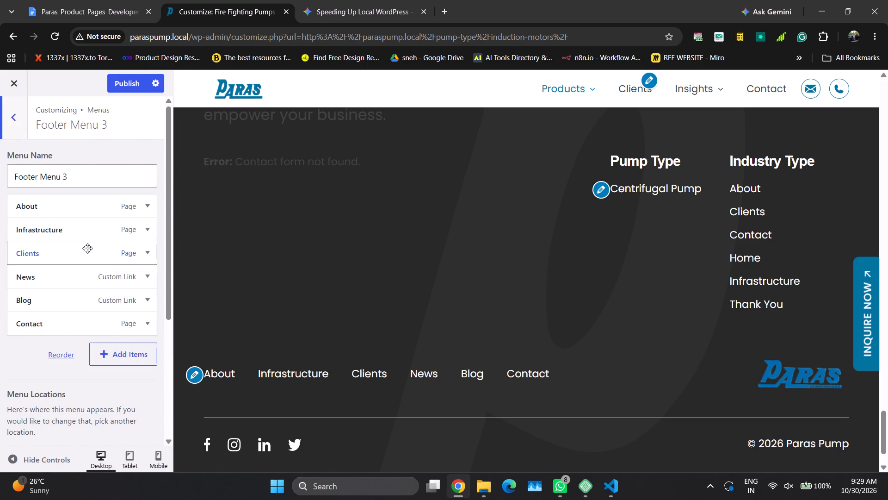
scroll(86, 303, "down", 4)
scroll(115, 319, "up", 2)
scroll(115, 319, "down", 1)
scroll(115, 319, "up", 1)
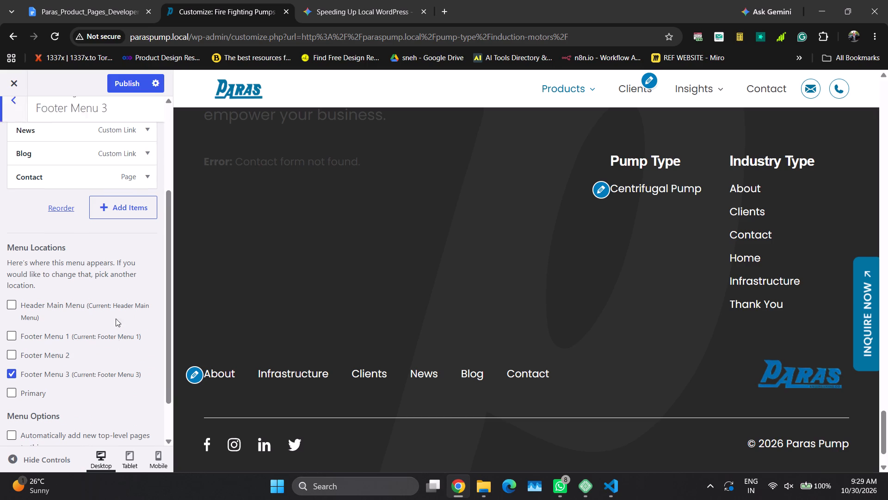
scroll(116, 319, "up", 1)
scroll(159, 295, "down", 1)
scroll(159, 295, "up", 3)
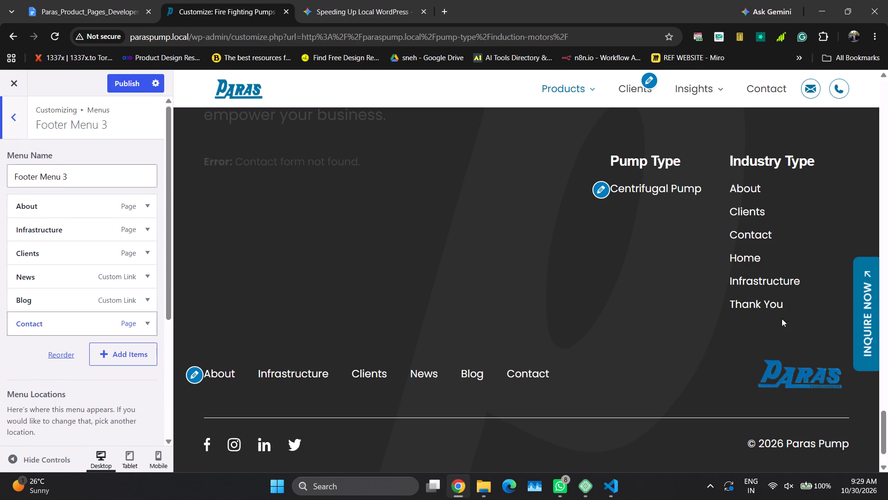
scroll(76, 304, "down", 2)
scroll(76, 304, "up", 4)
scroll(74, 302, "down", 2)
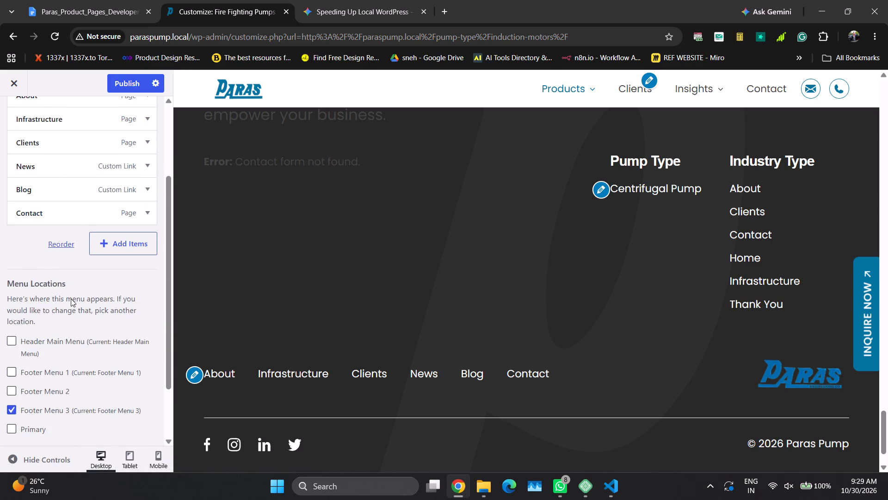
scroll(70, 298, "up", 5)
left_click(14, 117)
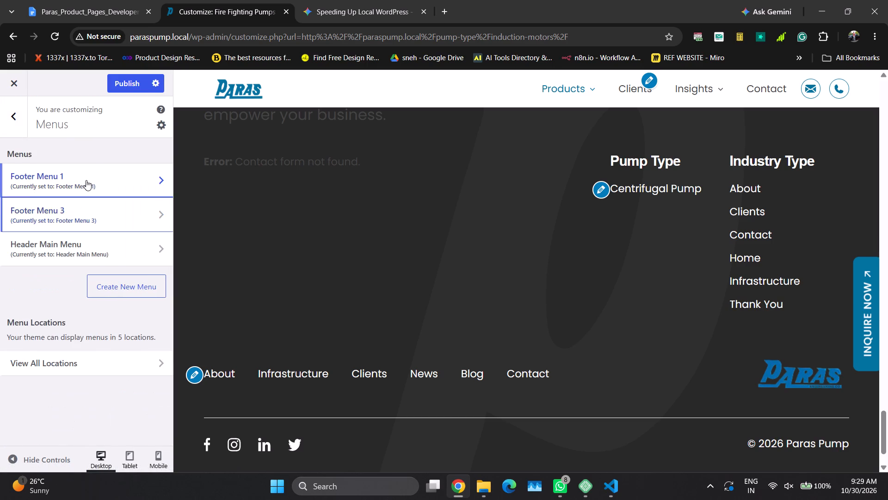
Examine Footer Menu 1, including its Centrifugal Pump item's details and its menu location and option settings.
left_click(85, 181)
left_click(129, 217)
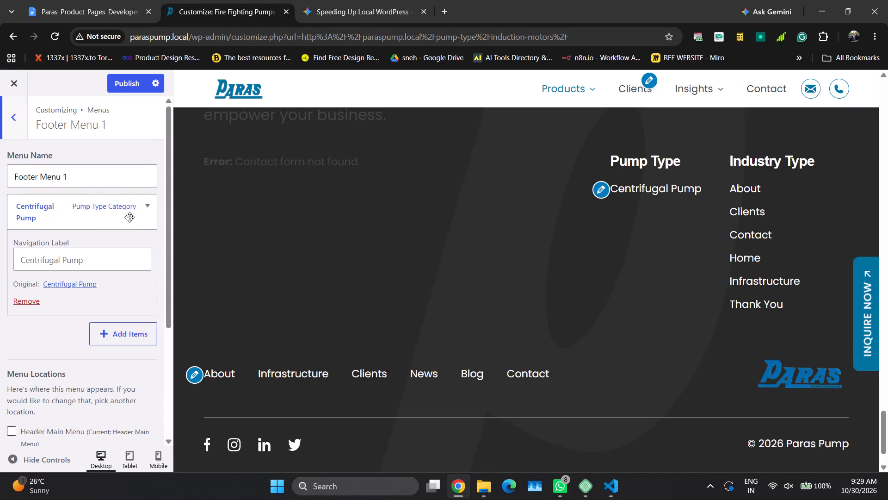
left_click(137, 211)
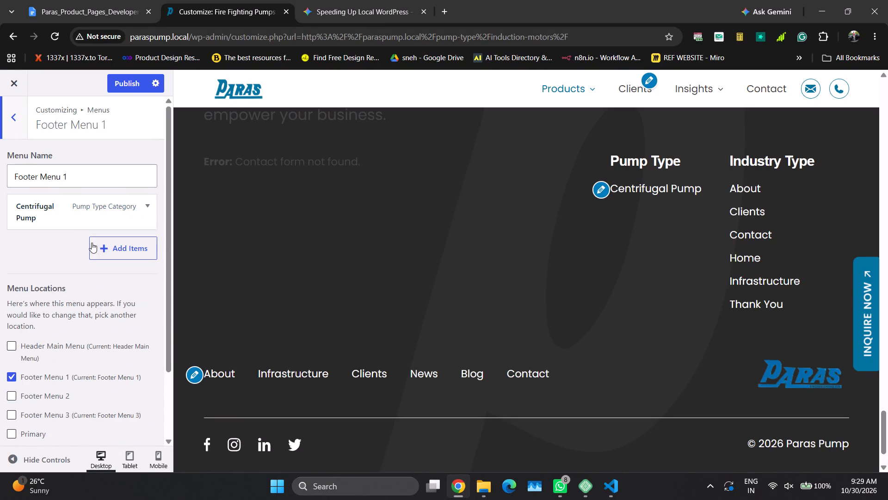
left_click(97, 212)
left_click(62, 255)
left_click(141, 263)
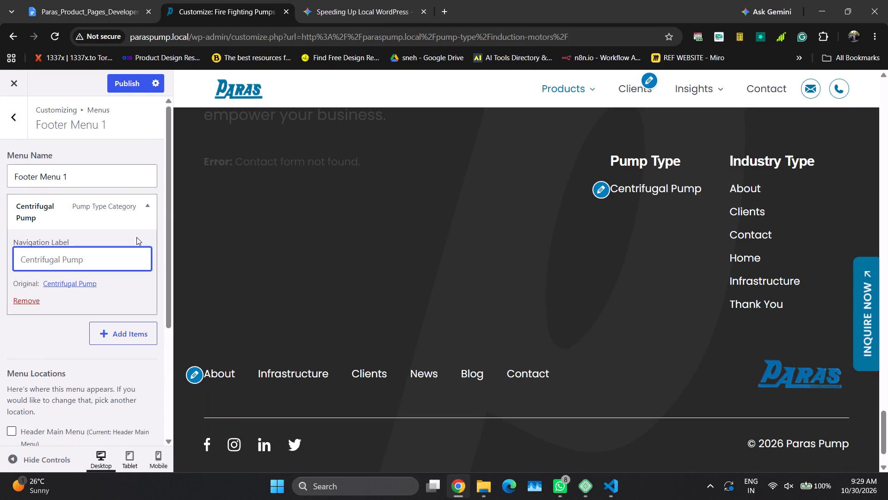
left_click(137, 208)
left_click(81, 177)
left_click(123, 228)
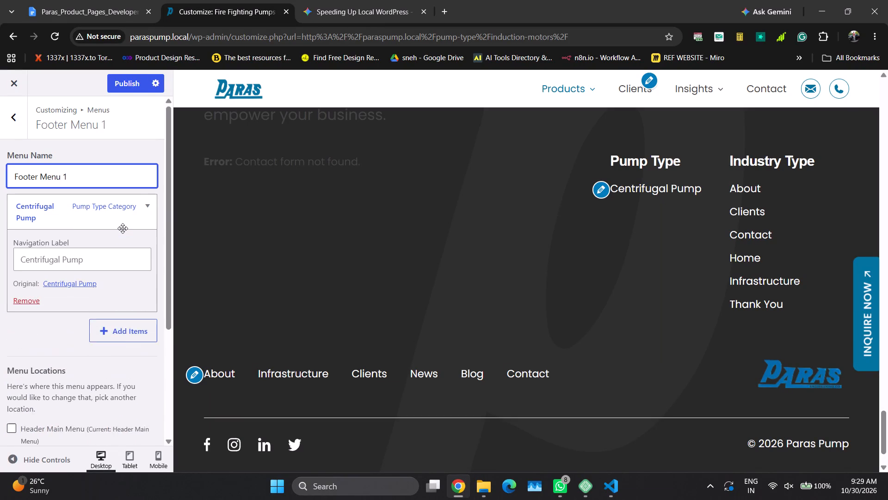
left_click(123, 228)
scroll(101, 327, "down", 5)
scroll(101, 327, "up", 1)
scroll(100, 326, "down", 4)
scroll(100, 326, "up", 1)
scroll(100, 326, "down", 2)
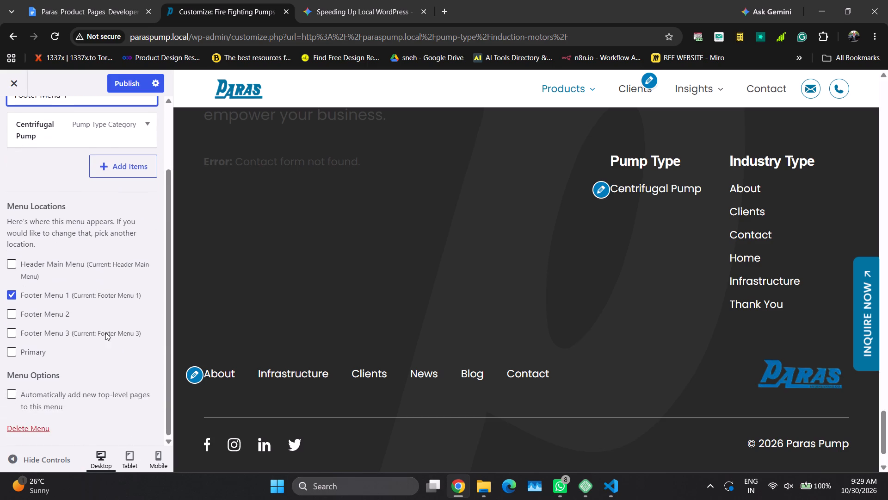
scroll(106, 330, "down", 3)
scroll(106, 330, "up", 2)
scroll(106, 330, "down", 5)
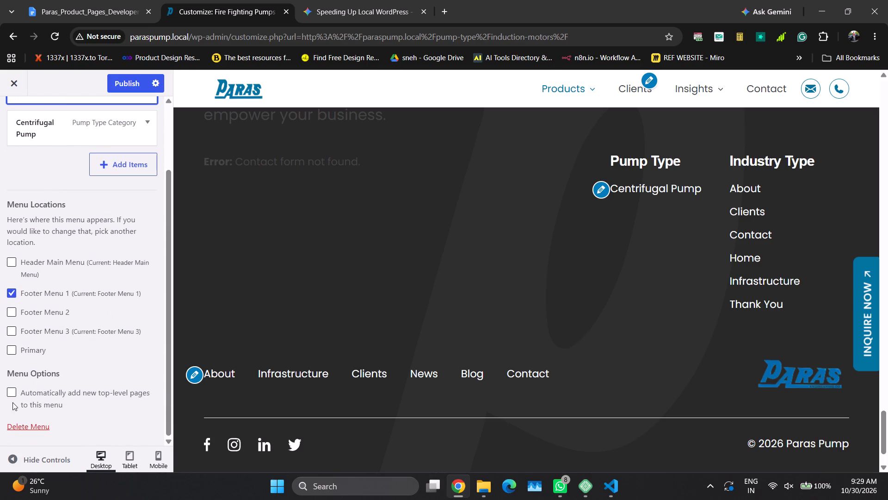
scroll(92, 342, "up", 5)
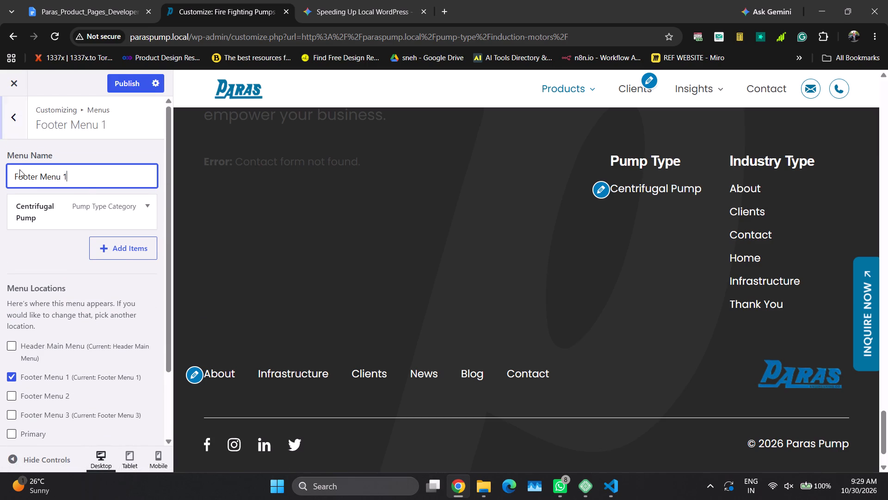
scroll(90, 206, "up", 4)
Publish the footer menu changes and leave the Footer Menu 1 settings.
left_click(118, 89)
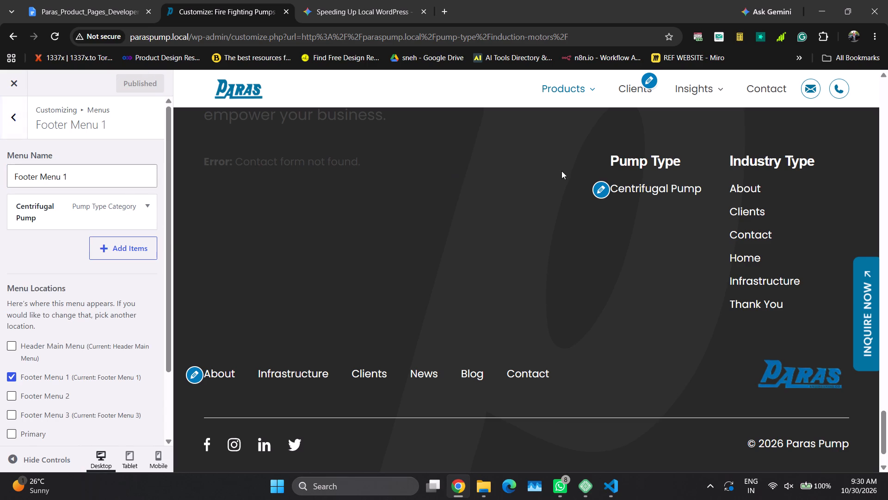
left_click(19, 115)
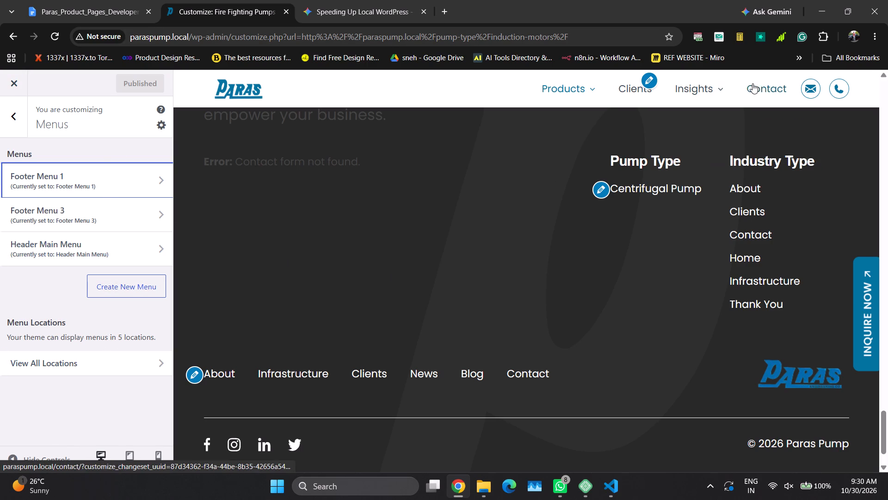
Check the inquiry popup opened from the site header's email link in the preview, and close it.
left_click(814, 92)
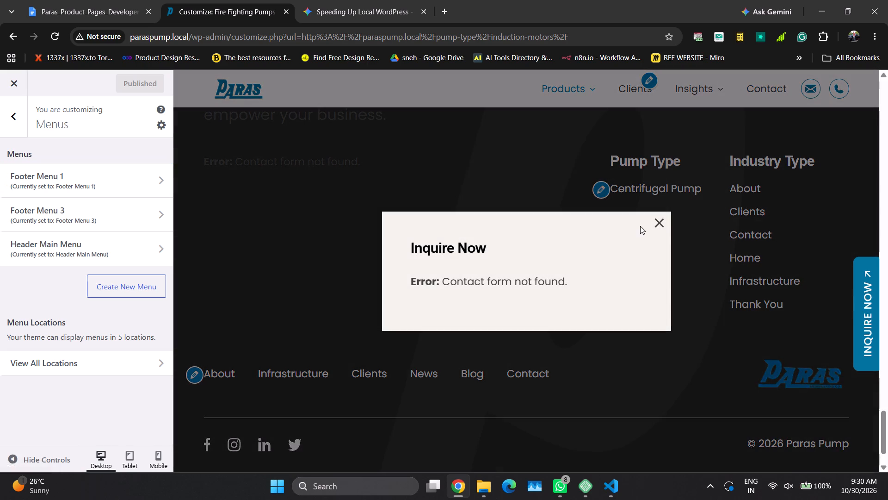
left_click(659, 222)
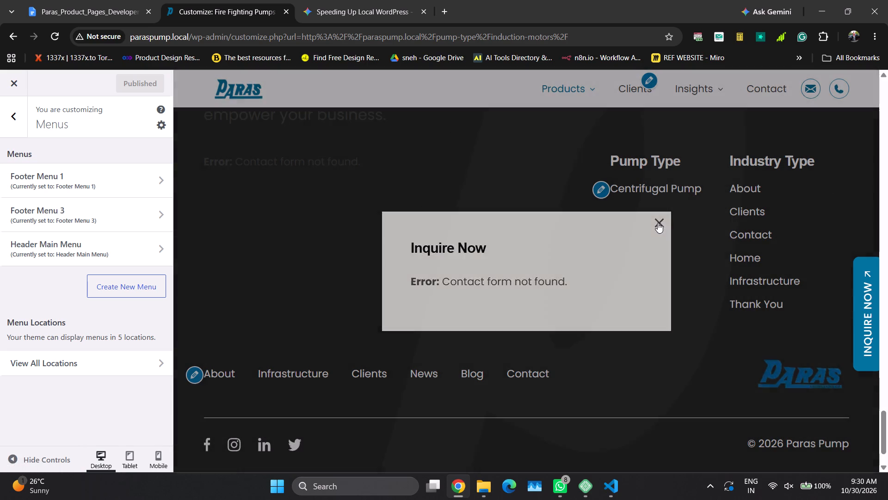
Examine the Header settings in the Mackwell Pumps theme options, and return to the theme option list.
left_click(18, 126)
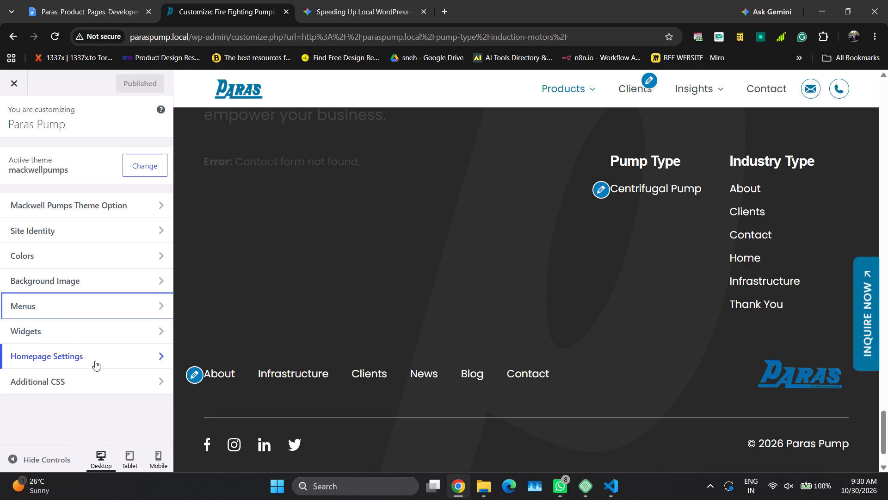
left_click(116, 207)
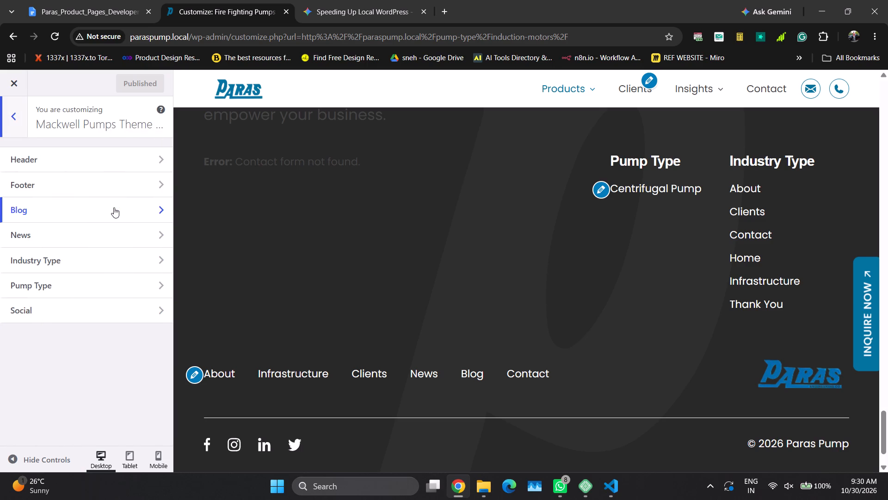
left_click(111, 156)
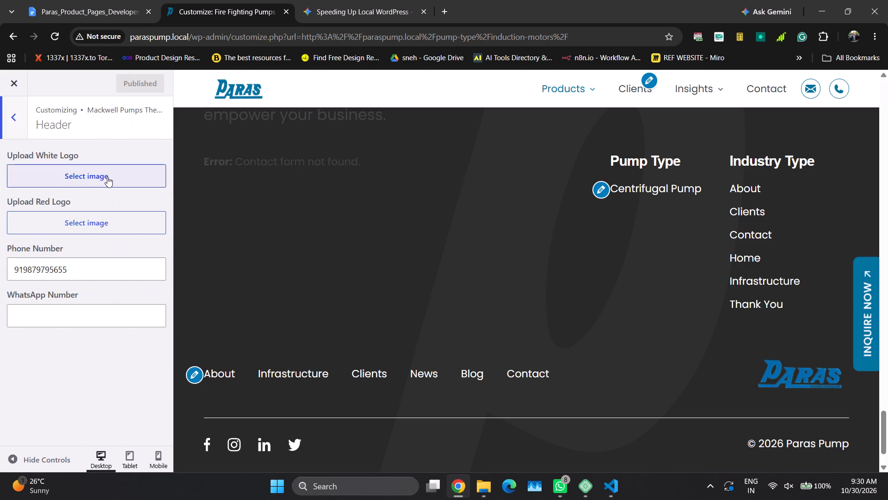
left_click(12, 124)
left_click(80, 170)
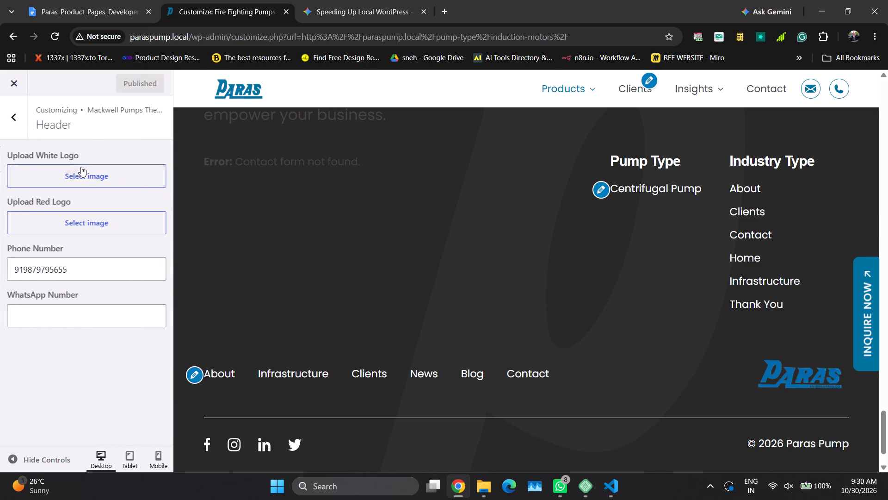
left_click(87, 307)
left_click(15, 123)
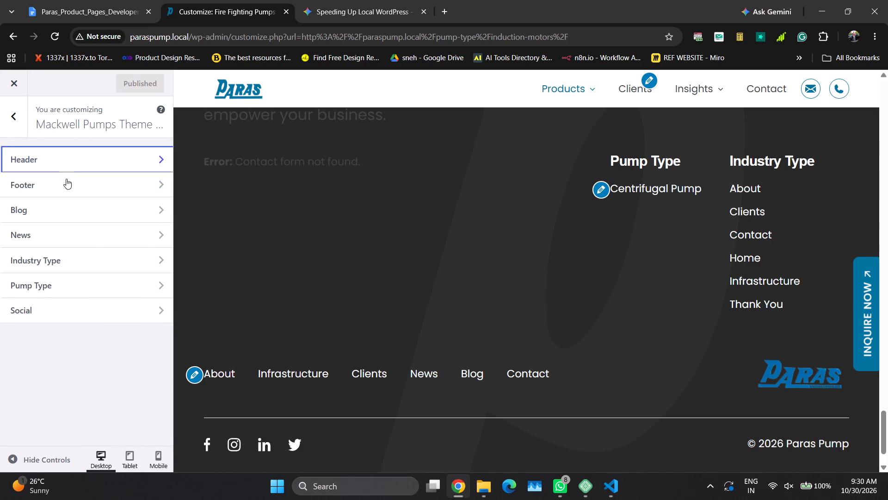
Examine the theme's Footer settings, including the menu title fields, against the footer shown in the preview.
left_click(80, 187)
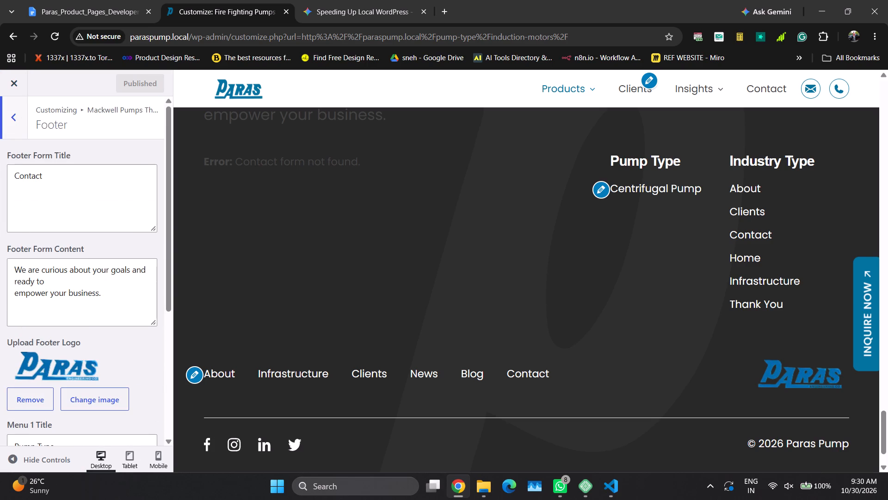
scroll(252, 295, "up", 2)
scroll(253, 295, "down", 1)
scroll(253, 295, "up", 3)
scroll(253, 297, "down", 2)
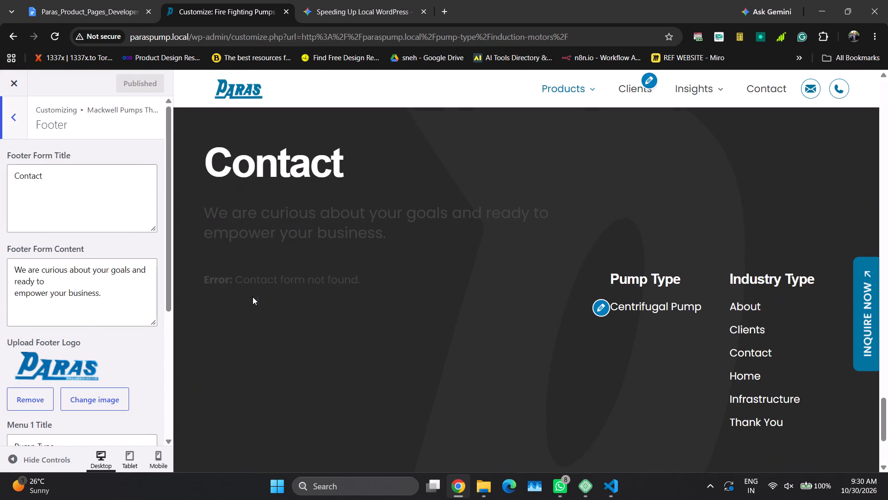
scroll(79, 339, "down", 3)
scroll(506, 389, "down", 3)
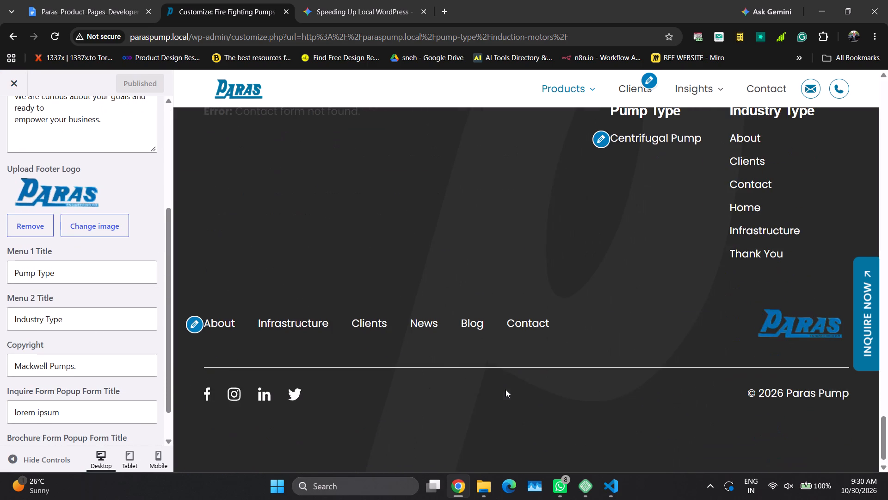
left_click(93, 324)
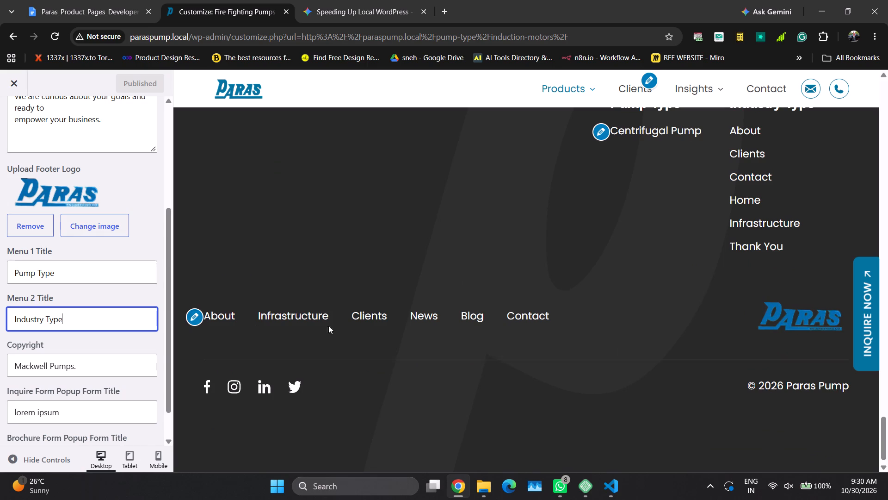
scroll(707, 288, "up", 6)
scroll(692, 293, "down", 1)
scroll(692, 294, "up", 2)
scroll(691, 294, "down", 1)
Set the footer's Menu 1 Title to Products.
left_click_drag(80, 255, 6, 273)
left_click(70, 272)
left_click_drag(91, 275, 0, 277)
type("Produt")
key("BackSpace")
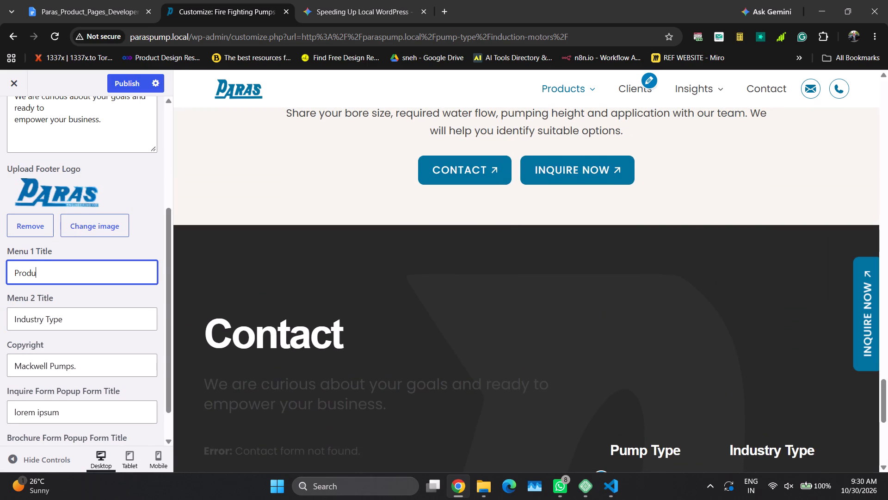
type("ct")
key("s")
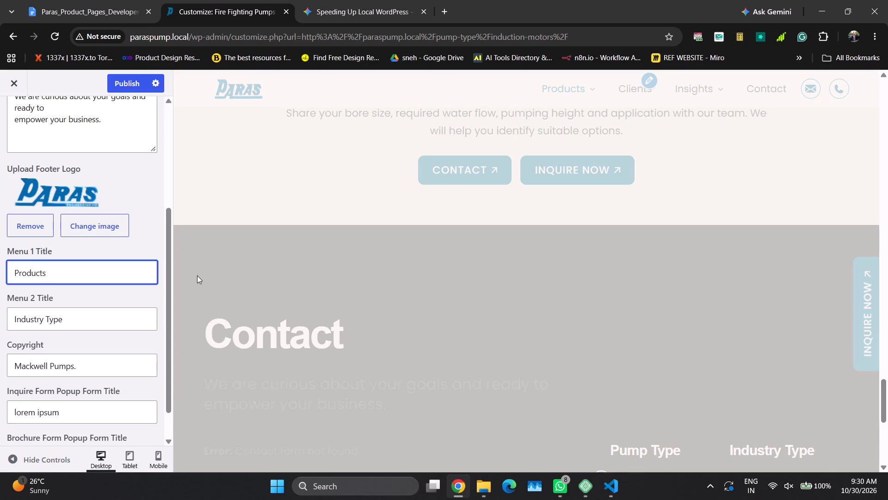
Set the Menu 2 Title in the theme's Footer settings to "Quick links".
scroll(199, 275, "down", 2)
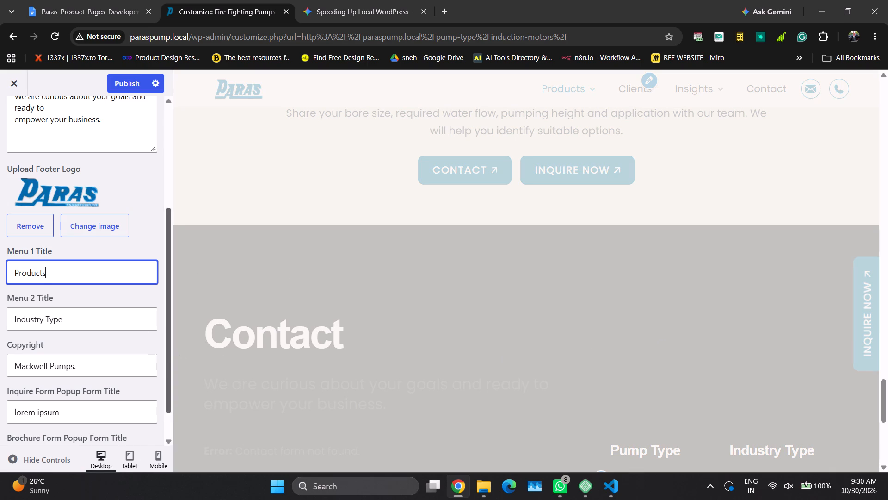
left_click(117, 296)
left_click(122, 289)
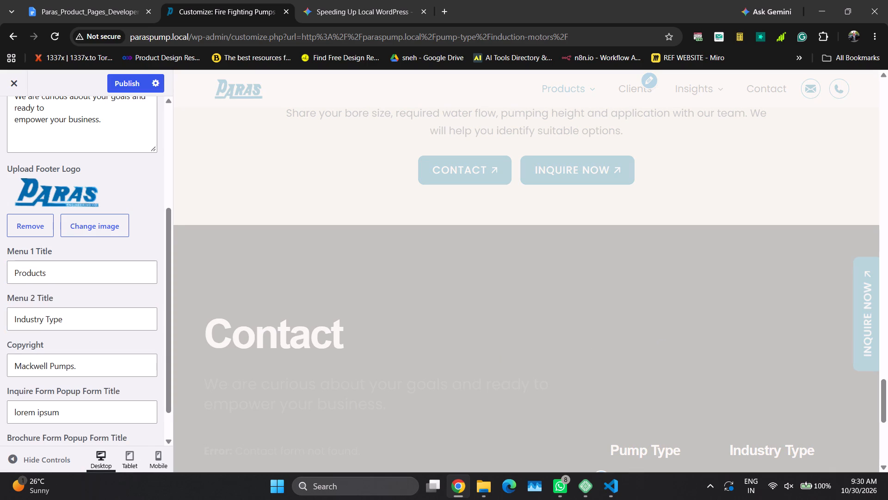
left_click_drag(93, 312, 0, 314)
type("Quick links")
left_click(91, 301)
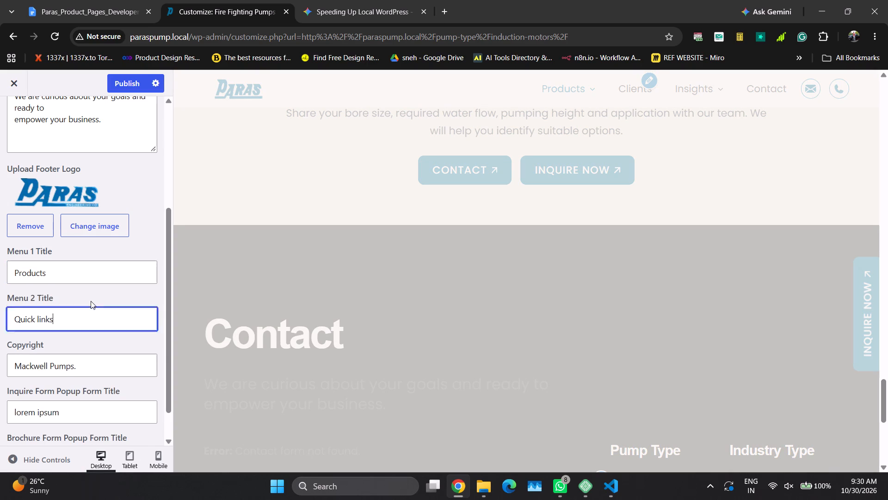
Replace the footer's Copyright text with "Paras Pump".
scroll(252, 309, "down", 4)
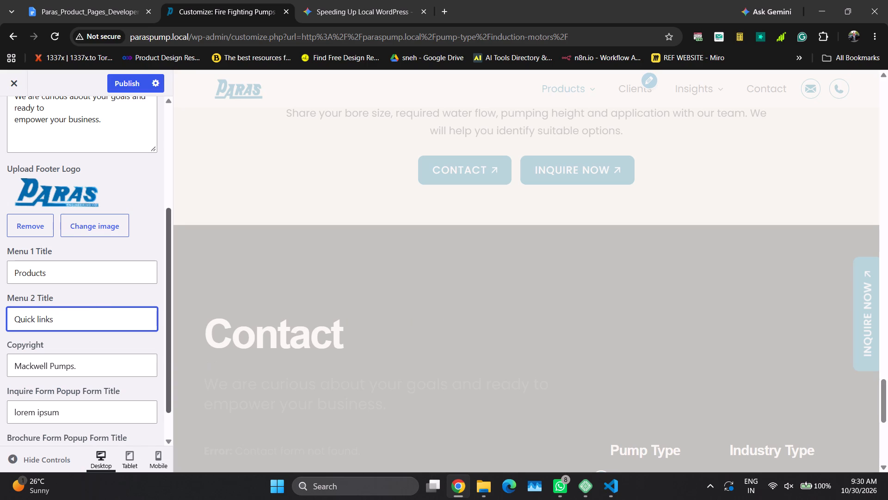
left_click(114, 359)
scroll(570, 337, "down", 3)
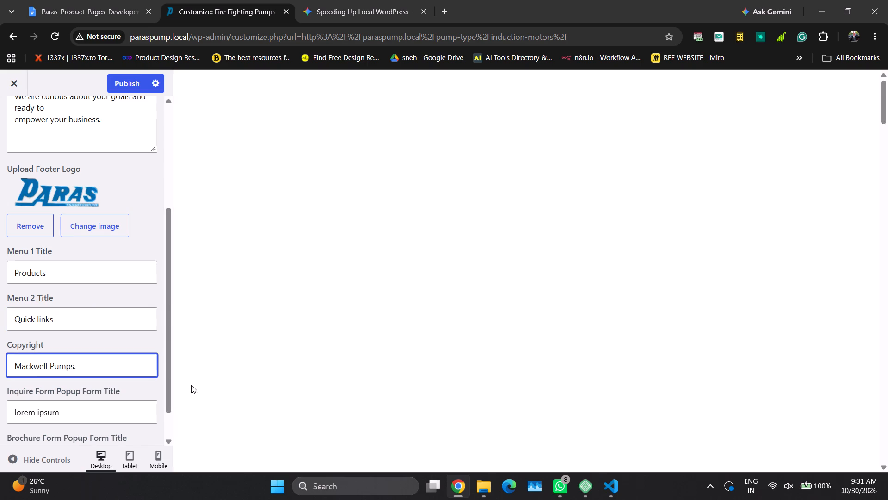
scroll(596, 322, "down", 3)
scroll(568, 354, "down", 7)
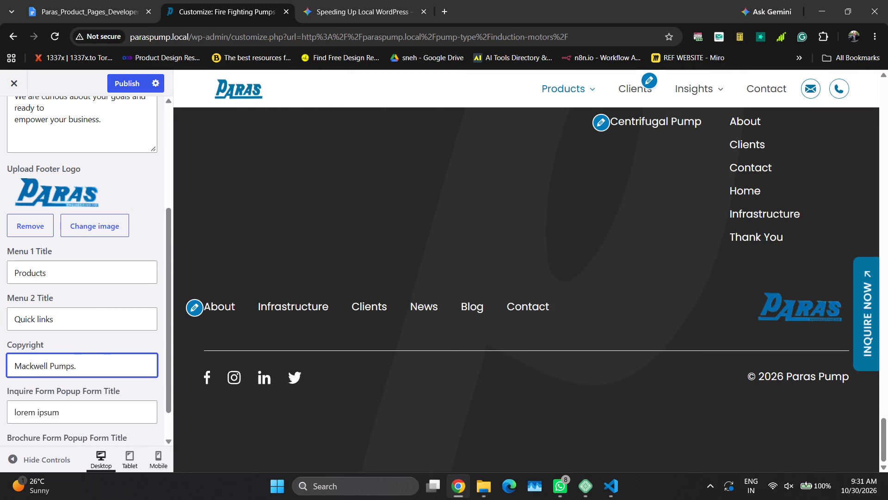
left_click_drag(85, 362, 0, 364)
type("Paras")
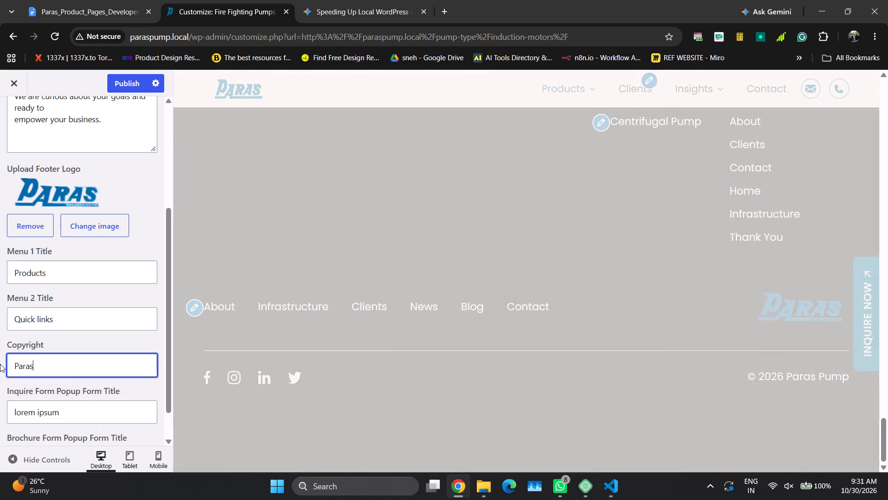
key("space")
type("Pump")
Set the Inquire Form Popup Form Title to "Product Inquire" and look over the remaining footer fields.
left_click(86, 409)
left_click_drag(82, 412, 12, 412)
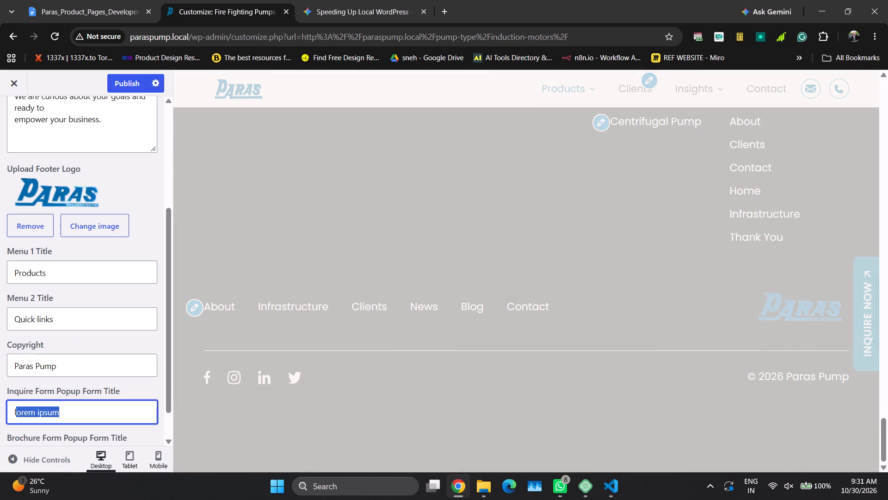
left_click_drag(12, 412, 7, 412)
type("Product")
key("space")
key("shift+i")
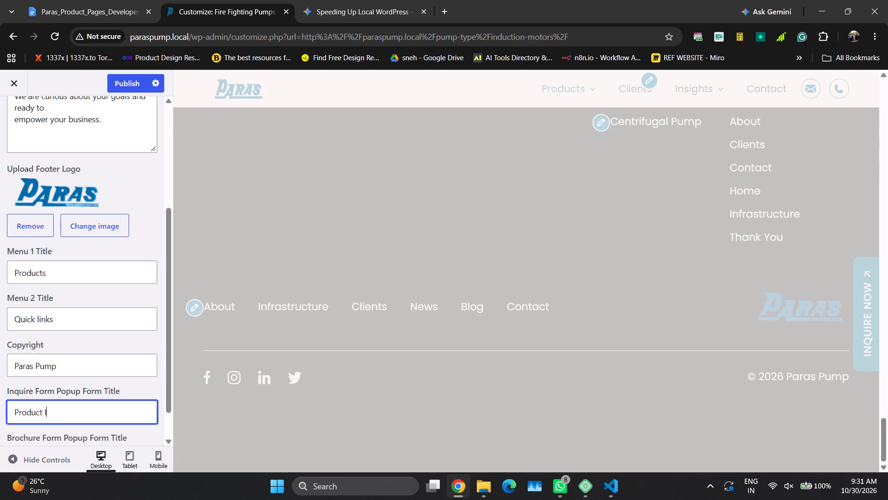
key("n")
type("quire")
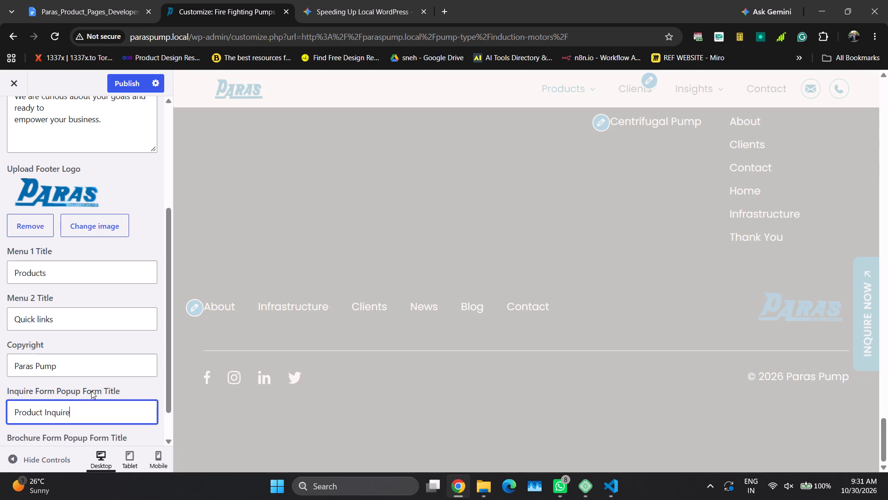
left_click(91, 391)
scroll(91, 391, "down", 1)
left_click(129, 392)
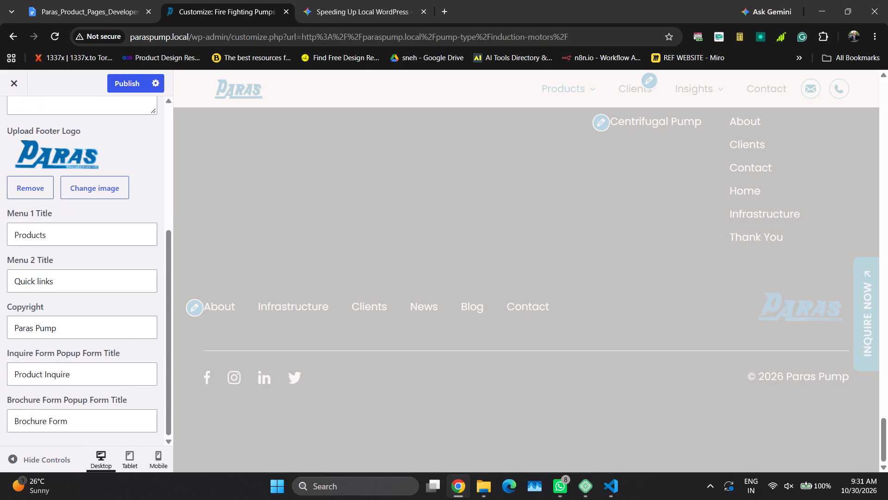
scroll(130, 241, "up", 3)
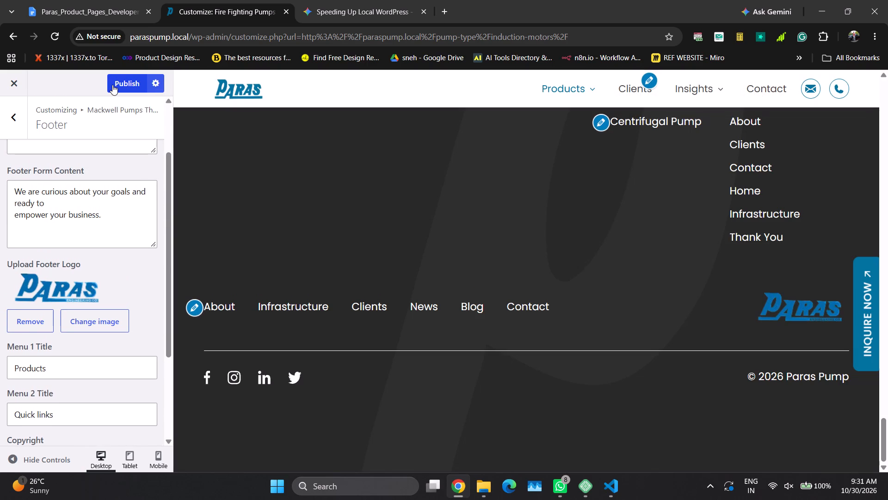
Publish the footer changes and check the Inquire Now popup form in the site preview.
left_click(112, 85)
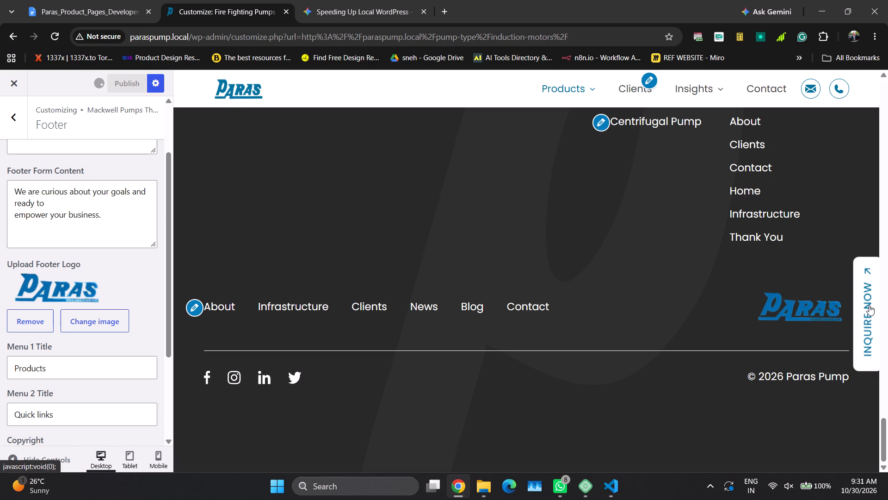
left_click(869, 305)
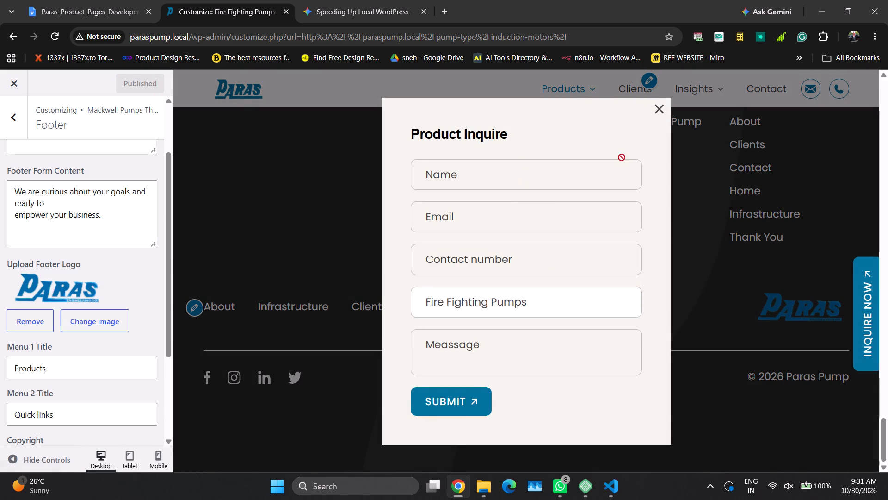
left_click(658, 109)
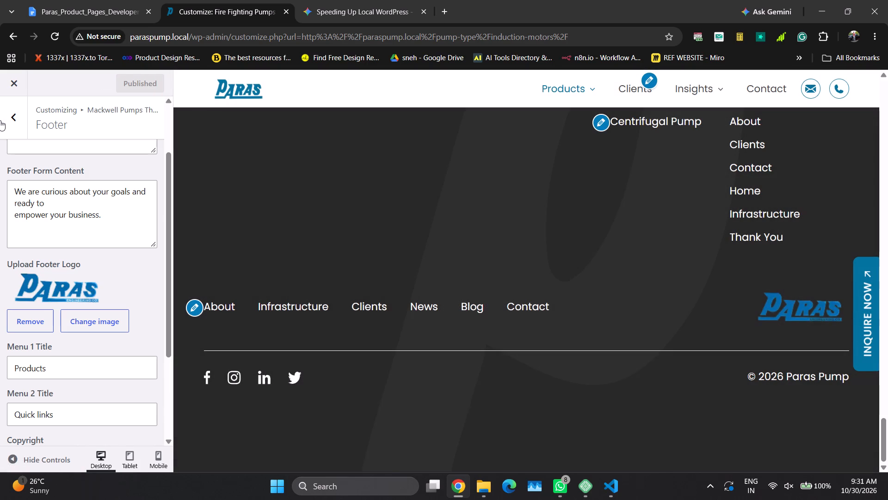
left_click(18, 113)
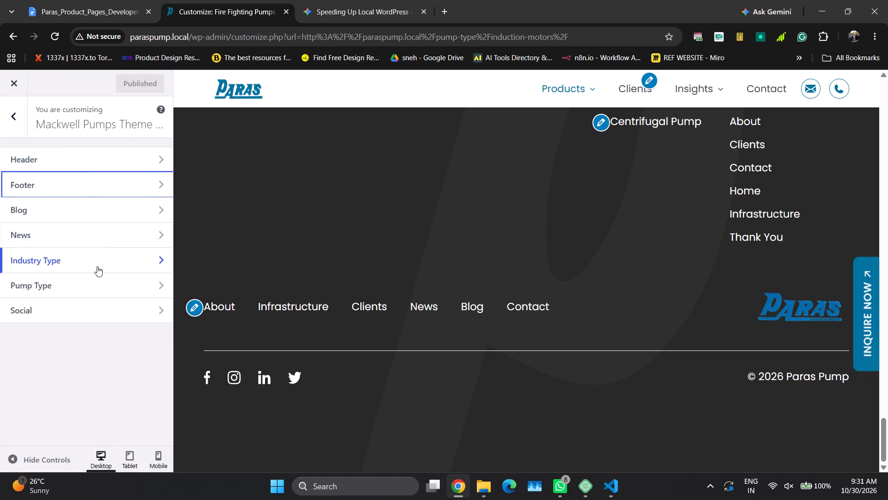
left_click(98, 310)
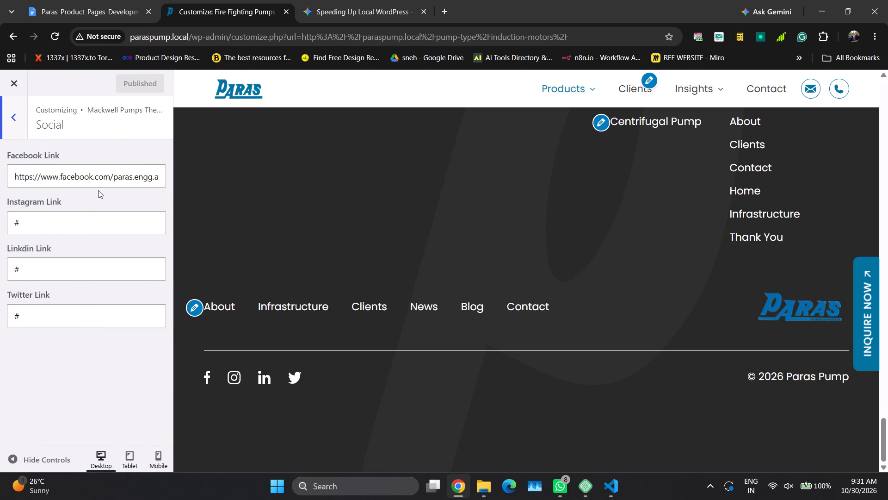
left_click(442, 9)
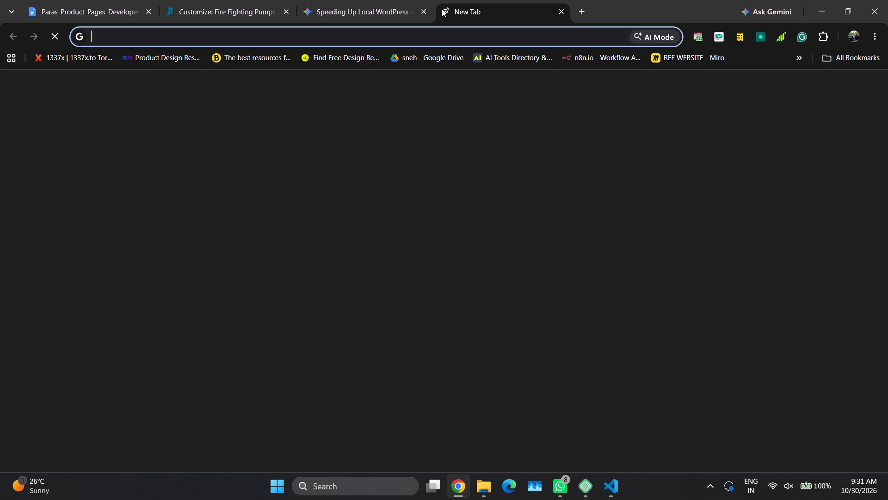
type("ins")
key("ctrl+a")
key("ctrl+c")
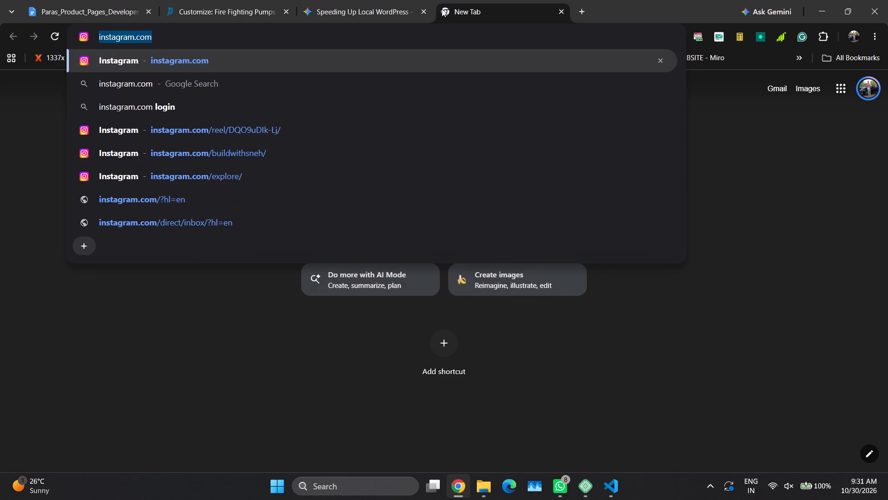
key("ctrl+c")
left_click(234, 0)
left_click(22, 226)
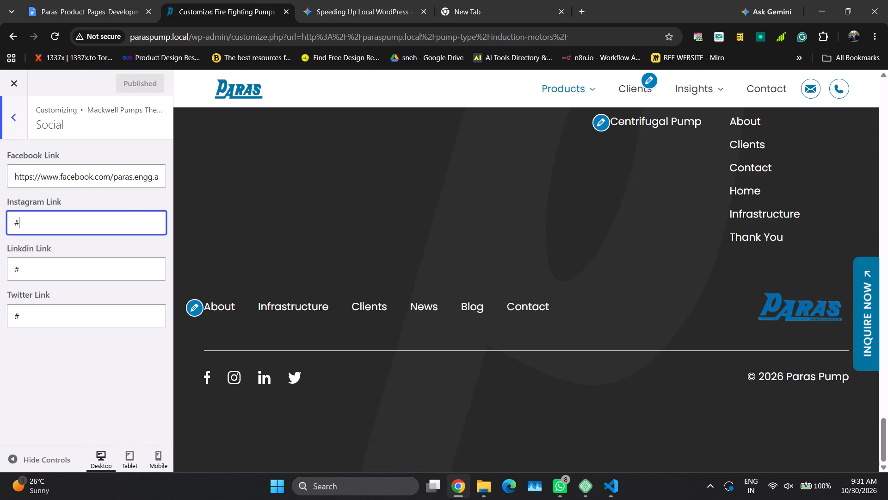
key("ctrl+a")
key("ctrl+v")
left_click(89, 247)
left_click(476, 5)
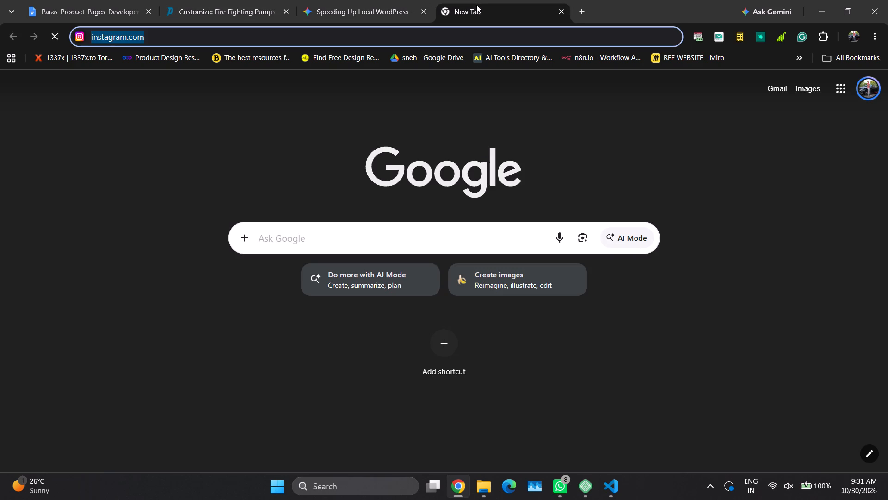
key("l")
key("ctrl+a")
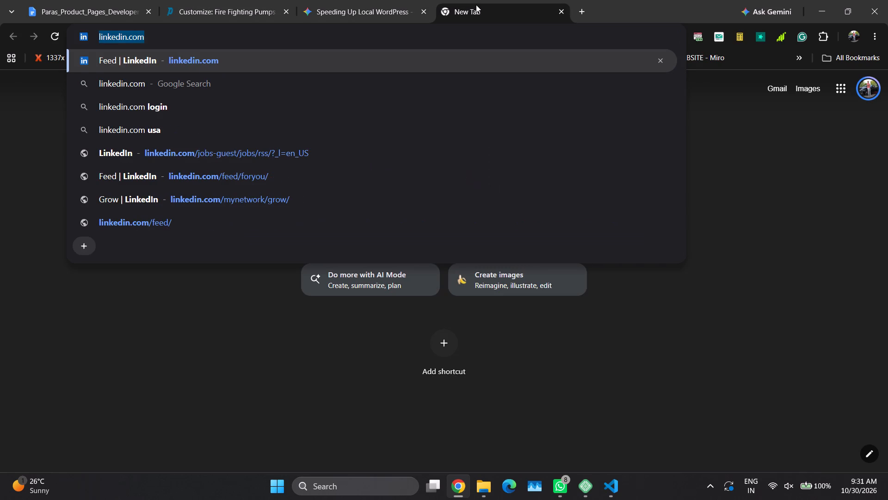
key("ctrl+c")
left_click(93, 0)
left_click(254, 11)
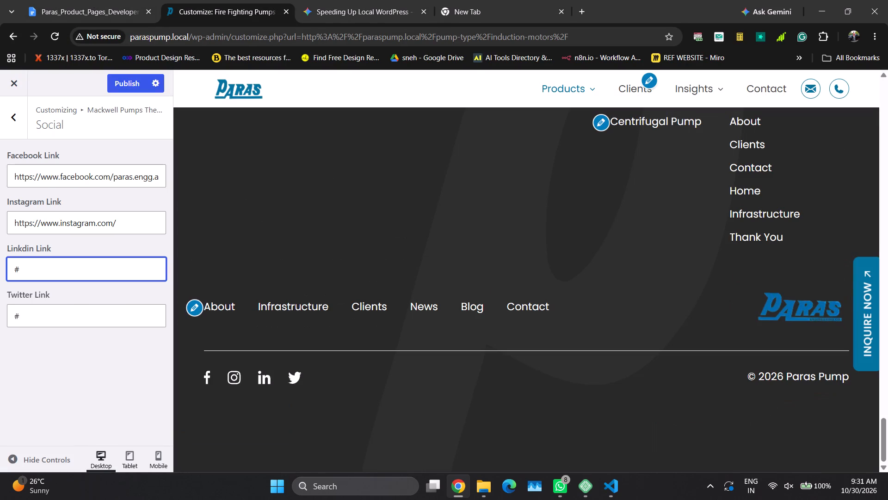
key("ctrl+a")
key("ctrl+v")
left_click(73, 332)
left_click(476, 3)
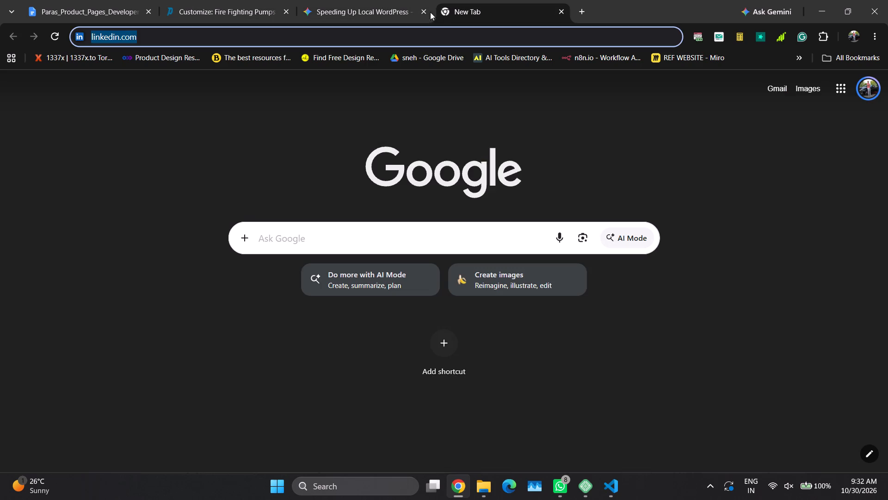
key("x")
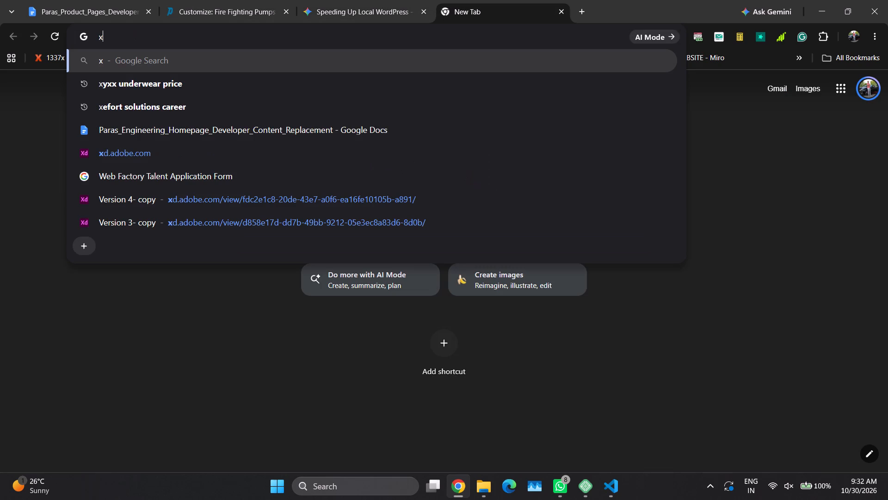
key("BackSpace")
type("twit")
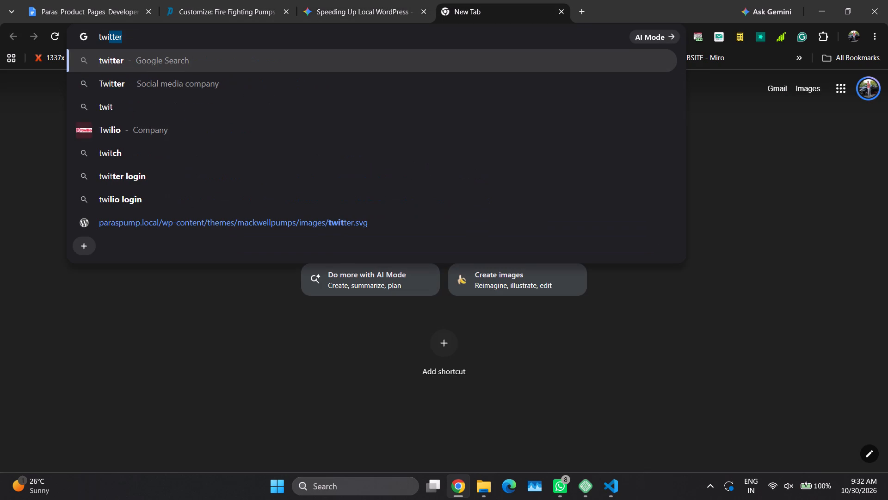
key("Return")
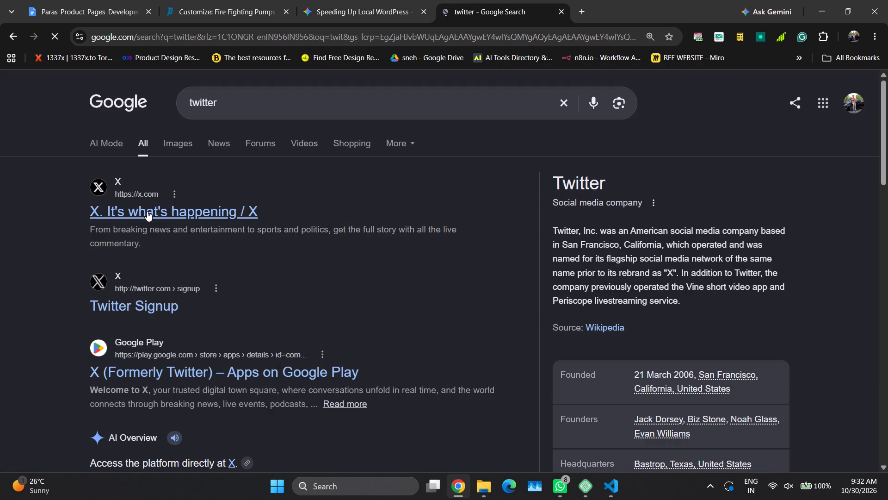
left_click(147, 211)
left_click(123, 38)
key("ctrl+c")
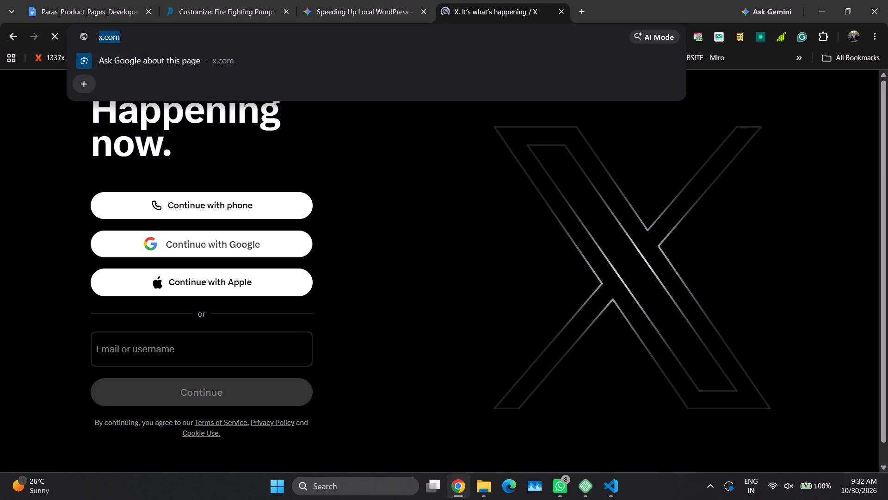
key("ctrl+c")
left_click(559, 10)
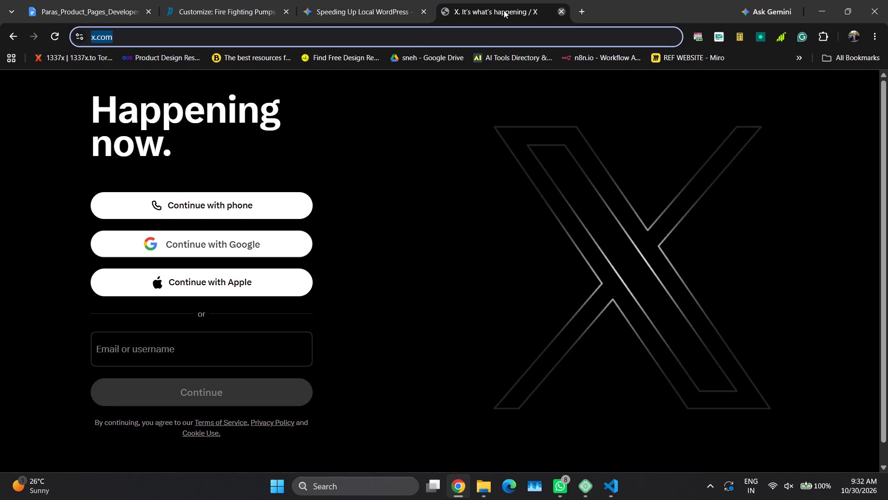
left_click(258, 0)
left_click(73, 317)
key("ctrl+a")
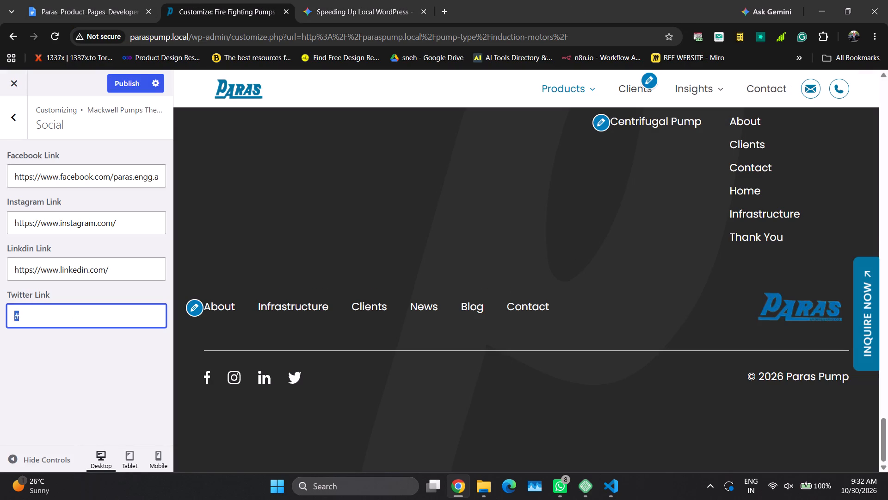
key("ctrl+v")
left_click(85, 363)
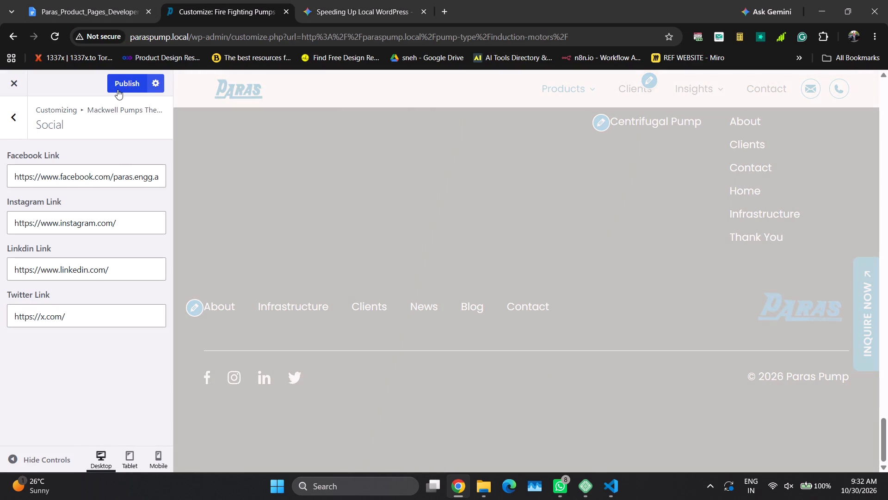
Publish the social link changes.
left_click(117, 89)
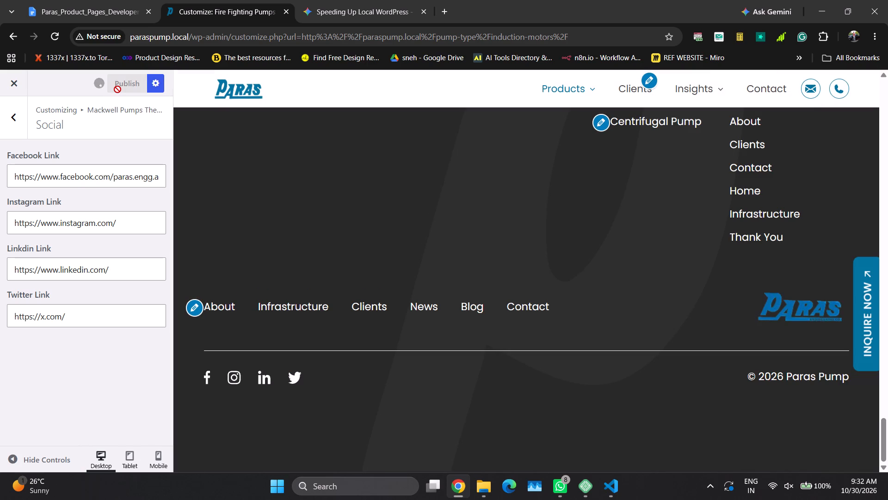
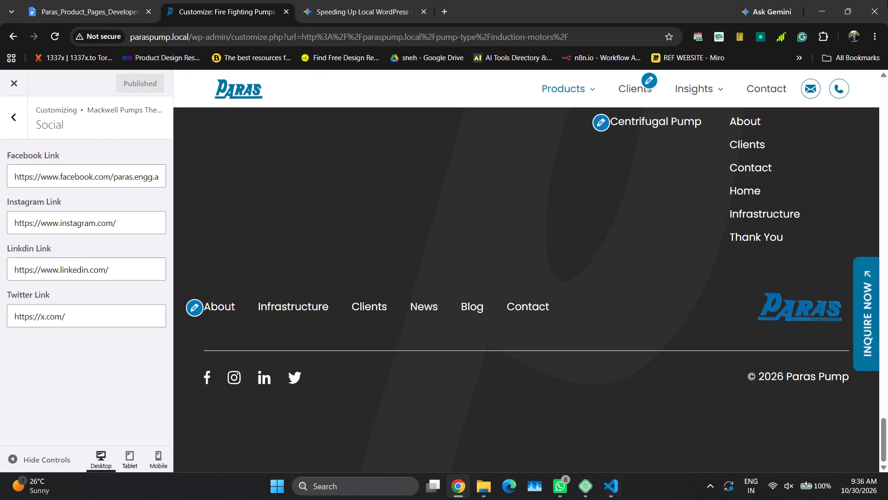
Close the Gemini chat tab and return to the site's Customizer.
left_click(331, 0)
left_click(425, 12)
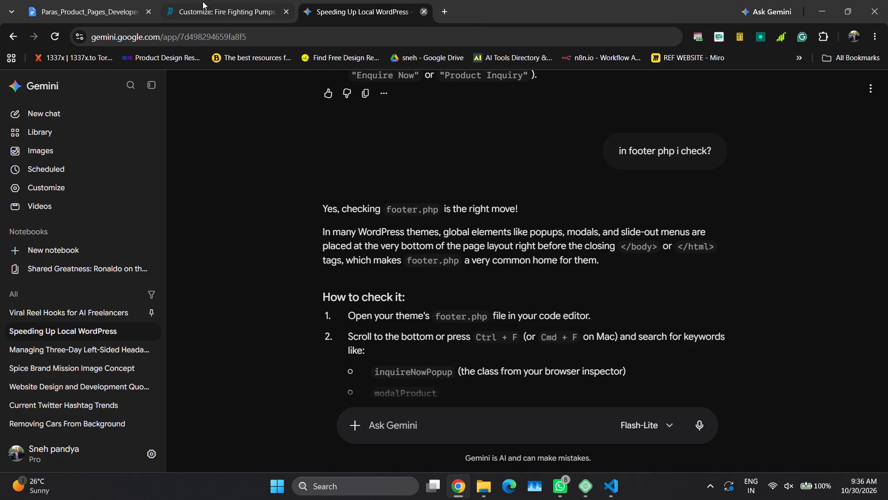
left_click(206, 1)
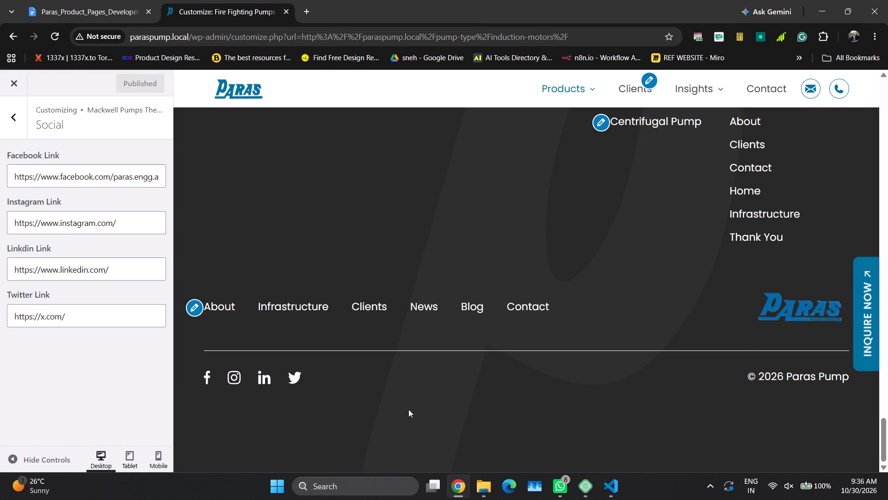
Check the Inquire Now popup form in the site preview, including its title and product name field.
scroll(746, 348, "up", 3)
scroll(883, 345, "up", 1)
left_click(870, 340)
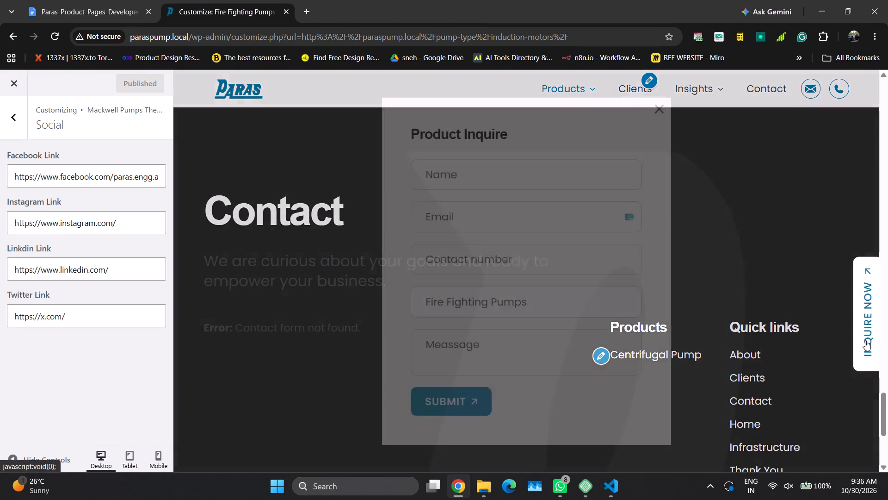
left_click(657, 110)
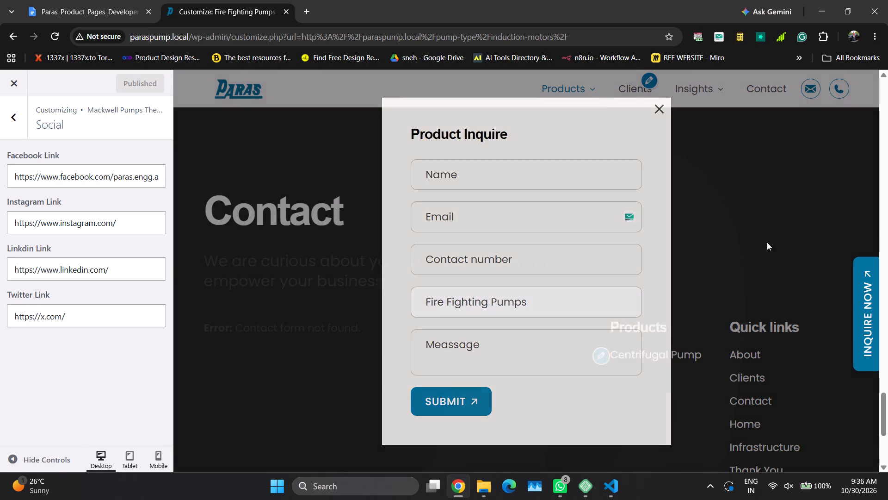
left_click(872, 298)
left_click(563, 309)
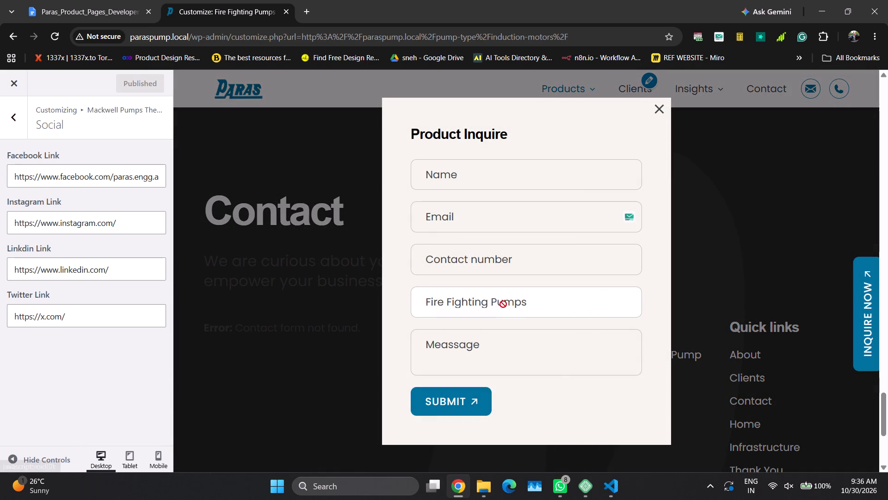
left_click(503, 304)
left_click(664, 106)
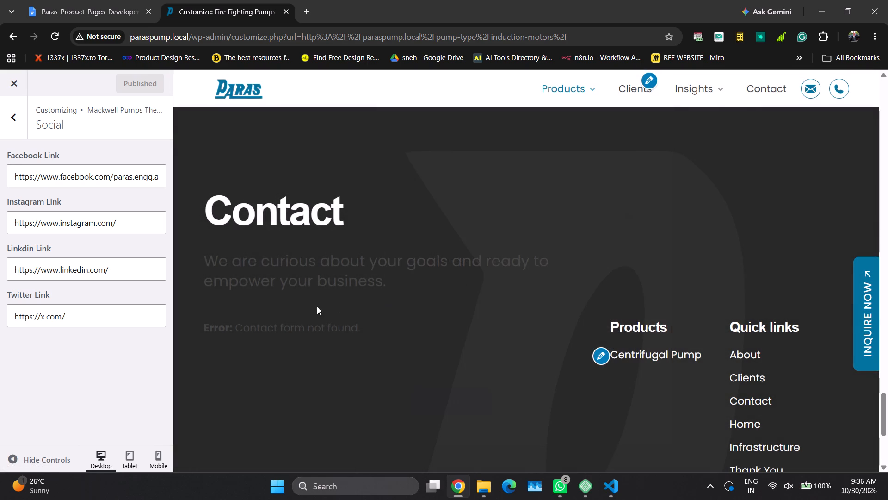
Look through the Customizer's Homepage Settings, Additional CSS, theme option, Site Identity and Widgets sections, and leave the Customizer.
left_click(21, 125)
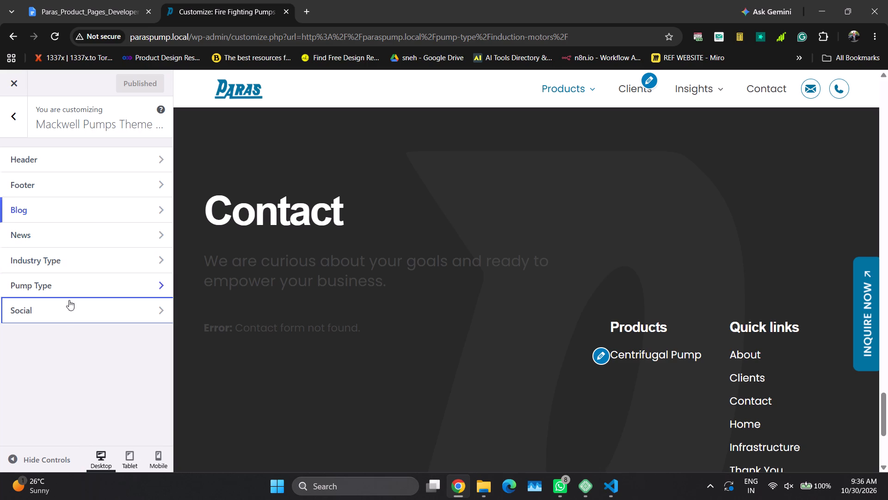
left_click(2, 116)
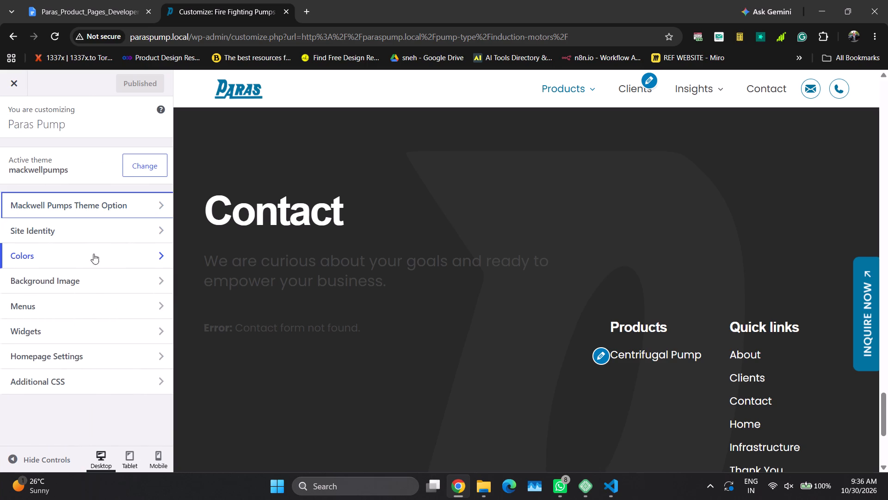
left_click(119, 358)
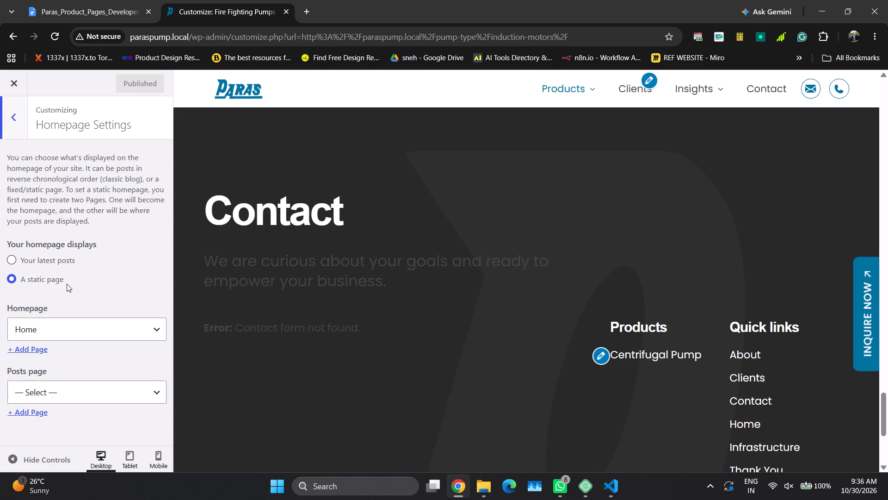
scroll(104, 293, "down", 4)
left_click(99, 389)
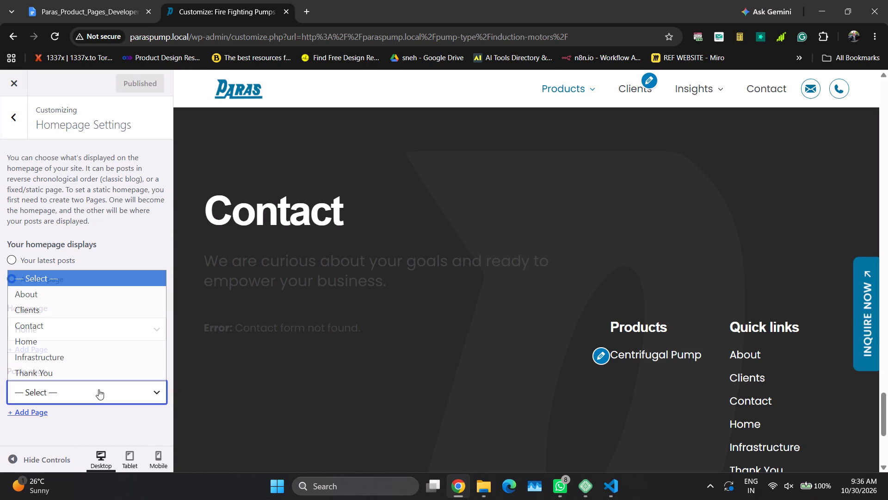
left_click(99, 389)
left_click(12, 124)
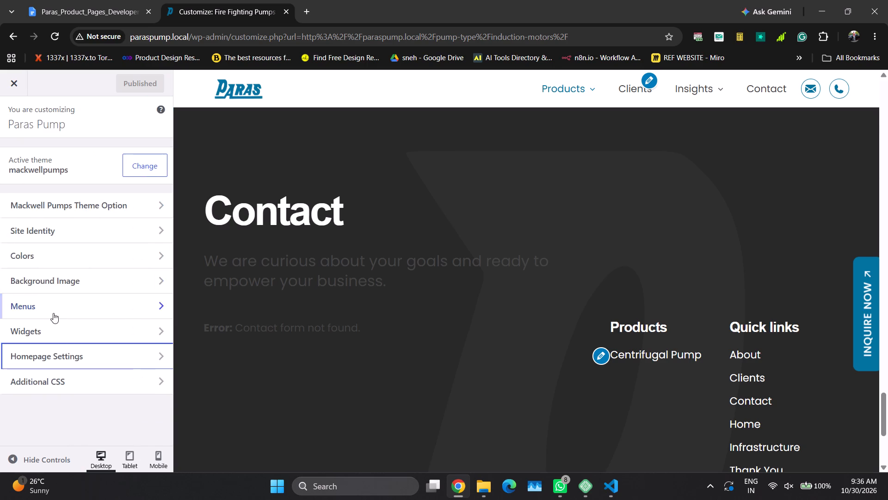
left_click(68, 383)
left_click(21, 113)
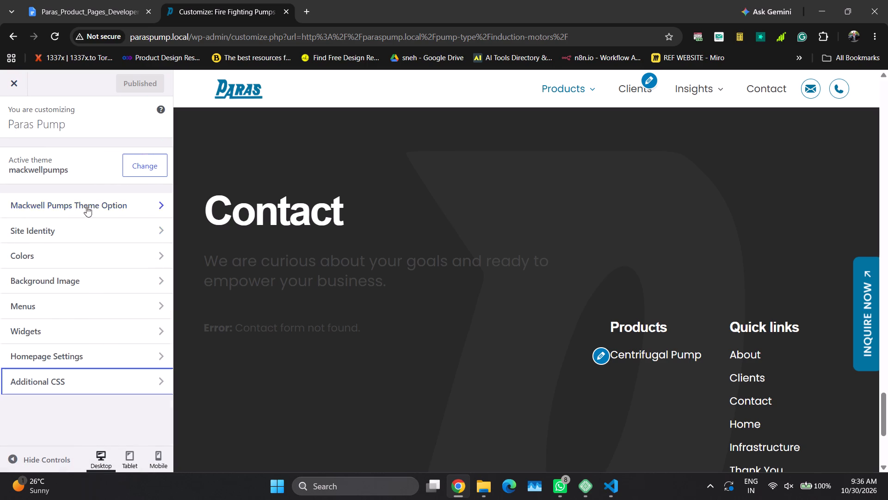
left_click(62, 207)
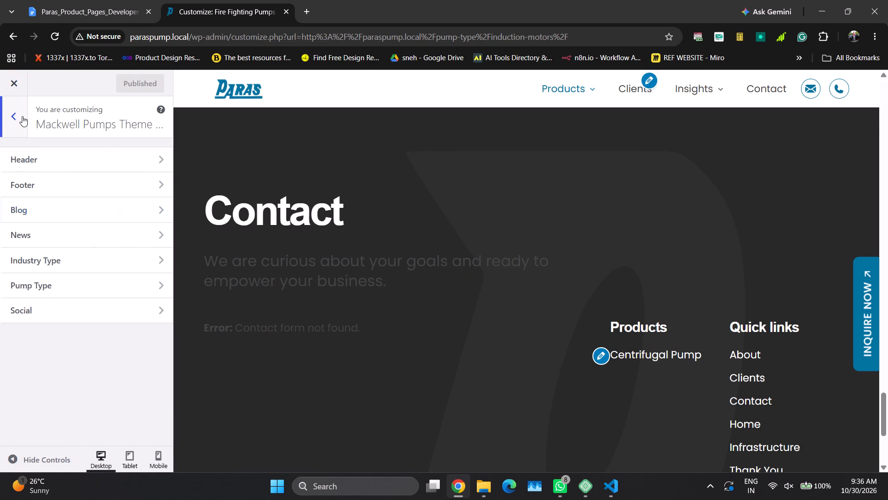
left_click(17, 115)
left_click(42, 229)
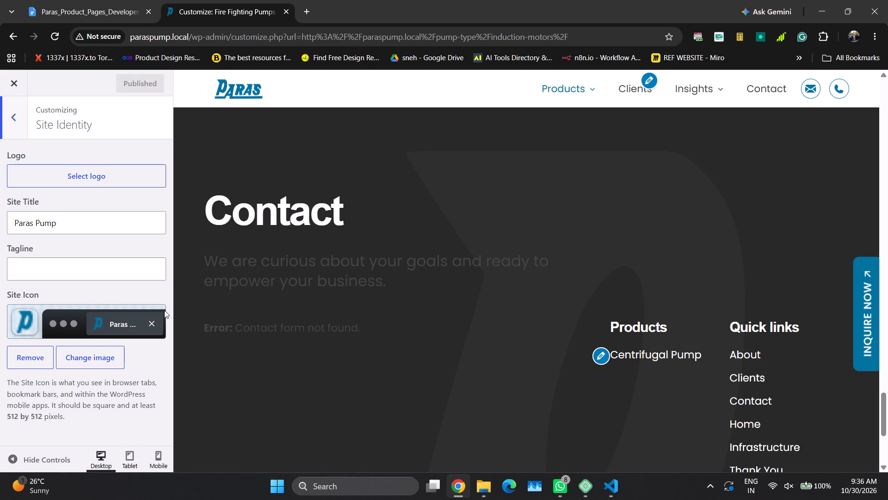
scroll(156, 304, "down", 8)
left_click(7, 131)
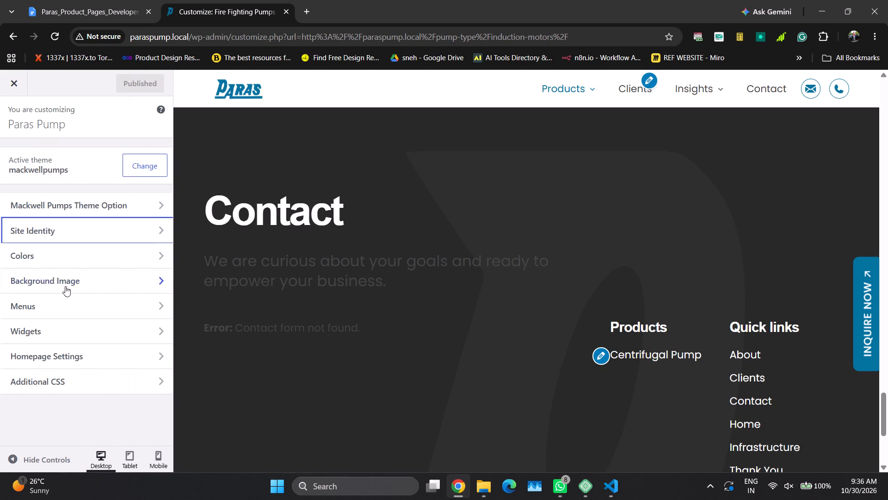
left_click(67, 334)
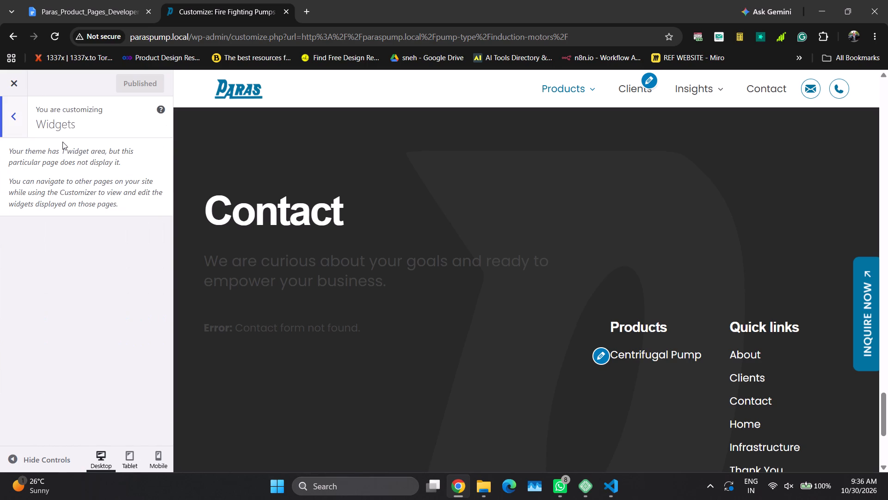
left_click(61, 168)
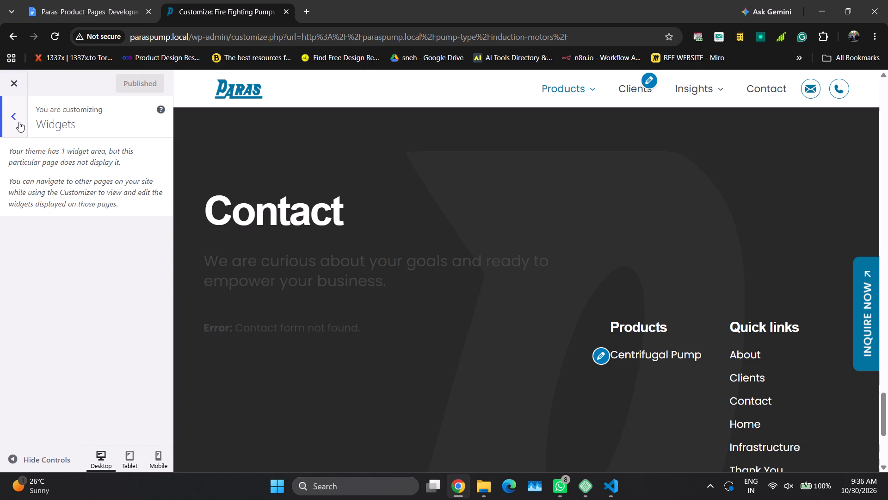
left_click(19, 122)
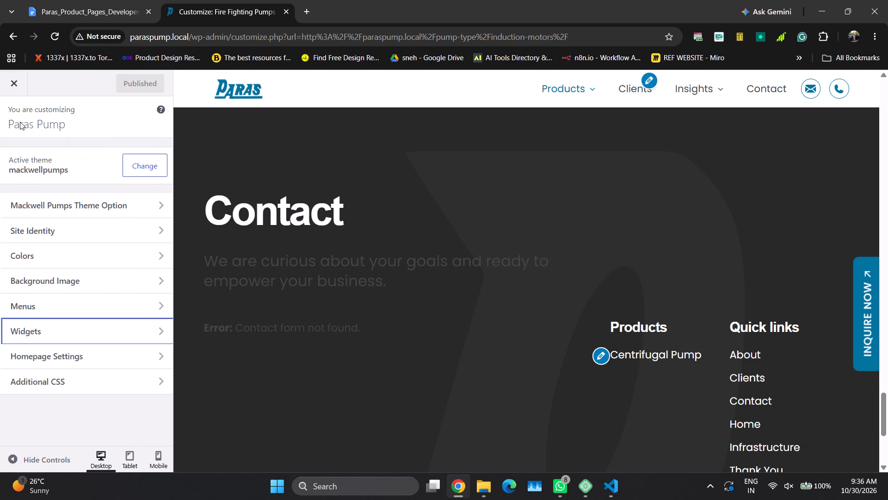
left_click(20, 89)
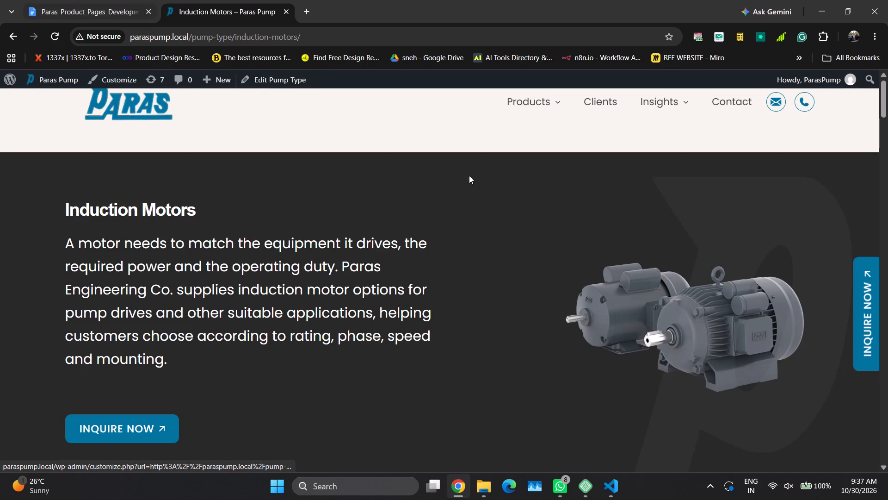
Review the Paras Pump homepage from the hero down to the product slider and try the product cards' links.
left_click(148, 115)
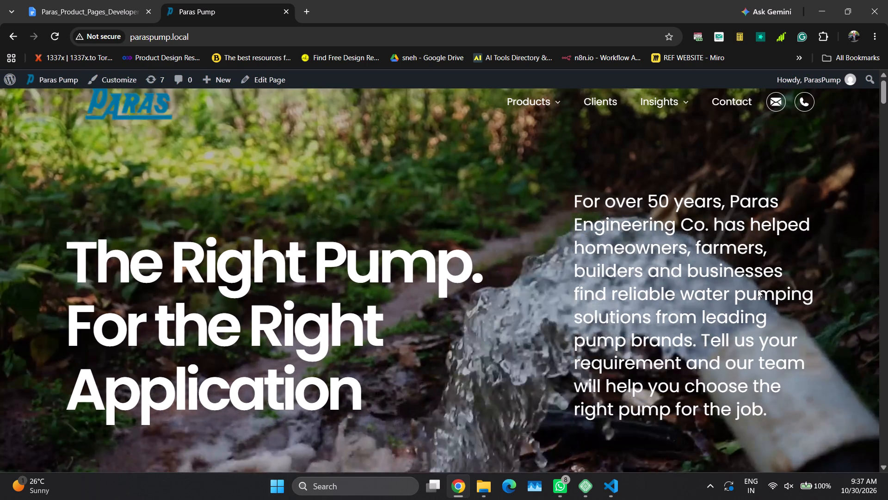
scroll(524, 315, "down", 3)
scroll(592, 301, "down", 7)
scroll(592, 302, "up", 3)
scroll(592, 302, "down", 1)
scroll(592, 302, "up", 1)
scroll(592, 302, "down", 4)
scroll(592, 302, "up", 2)
scroll(592, 302, "down", 1)
scroll(592, 302, "up", 1)
scroll(592, 302, "down", 10)
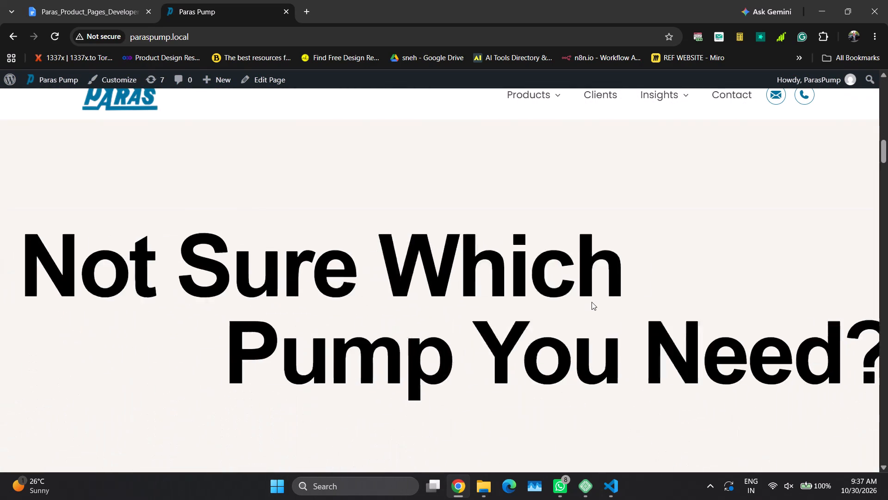
scroll(592, 302, "down", 7)
scroll(592, 302, "up", 1)
scroll(592, 302, "down", 3)
scroll(592, 302, "up", 1)
scroll(592, 302, "down", 2)
scroll(592, 302, "up", 2)
scroll(592, 302, "down", 1)
scroll(592, 302, "up", 1)
scroll(592, 302, "down", 1)
scroll(592, 302, "up", 1)
scroll(592, 302, "down", 10)
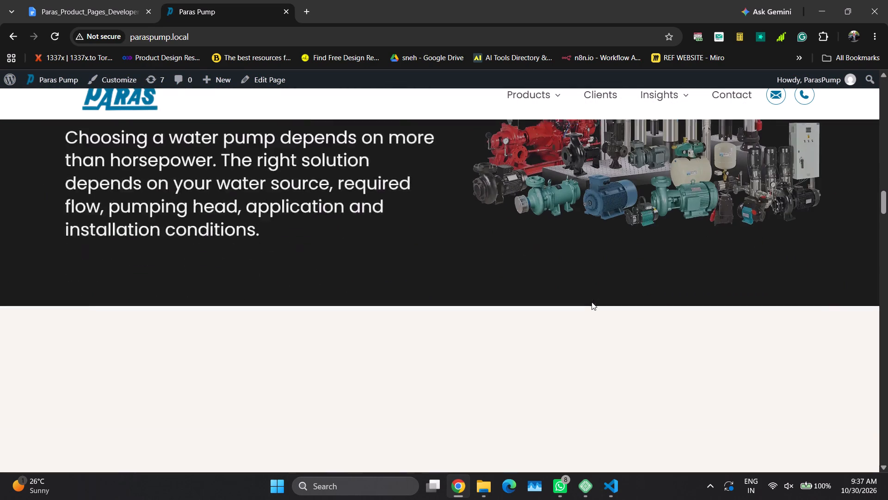
scroll(592, 302, "down", 1)
scroll(592, 302, "up", 1)
scroll(592, 302, "down", 13)
scroll(412, 306, "down", 2)
scroll(412, 307, "up", 1)
scroll(412, 307, "down", 9)
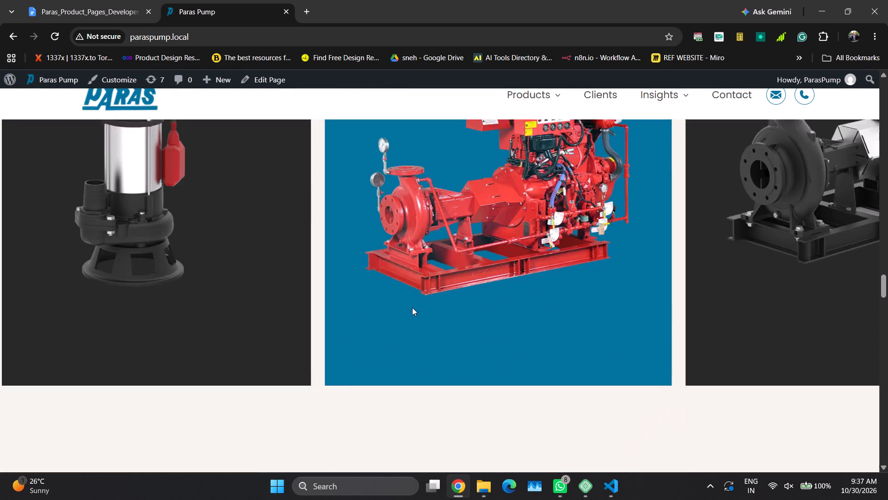
left_click(467, 231)
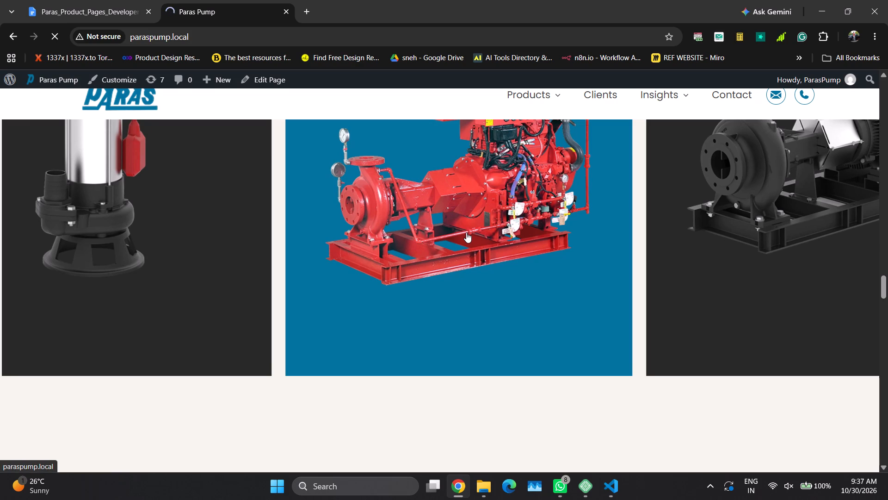
left_click(740, 207, "ctrl")
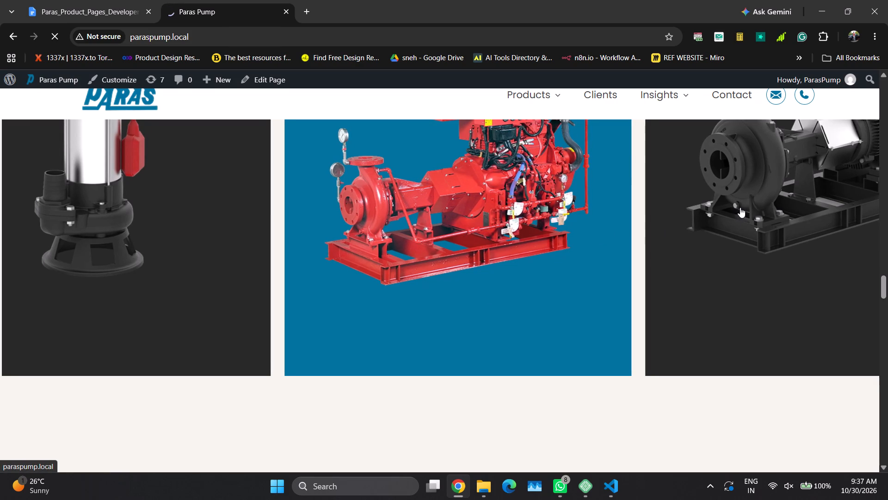
Close both Paras Pump site tabs, leaving the product pages document open.
left_click(364, 0)
left_click(190, 0)
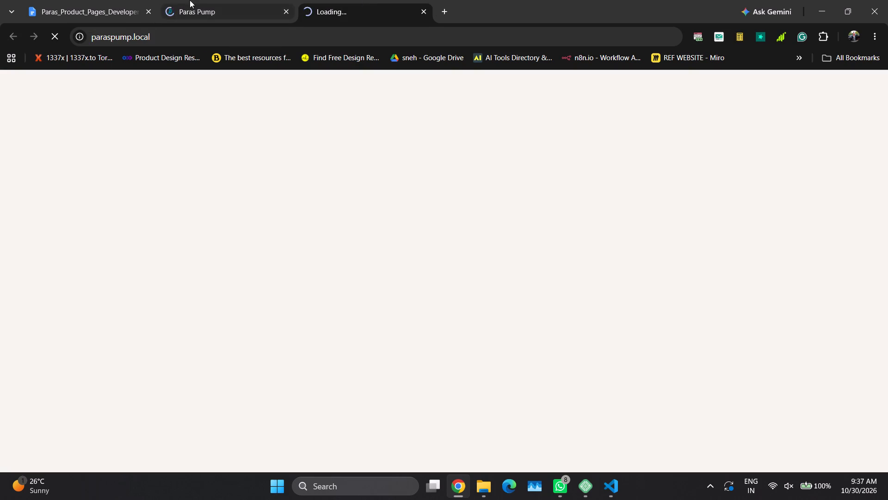
left_click(287, 11)
left_click(287, 11)
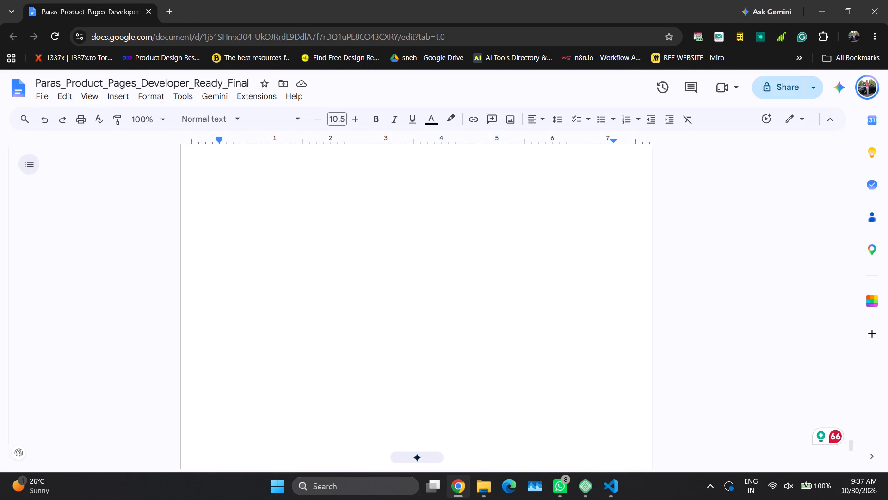
Read through the closing sections of the Paras_Product_Pages_Developer_Ready_Final document.
scroll(536, 424, "down", 4)
scroll(423, 363, "down", 5)
scroll(496, 335, "down", 3)
scroll(496, 335, "up", 1)
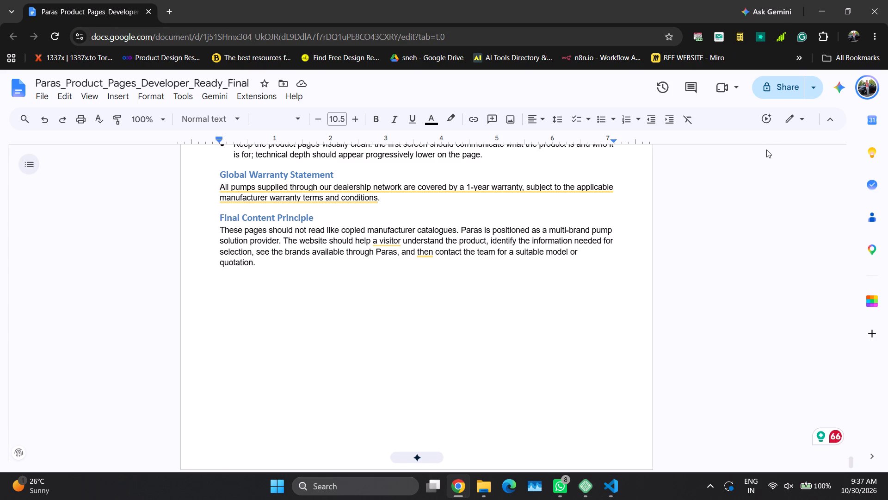
left_click(729, 180)
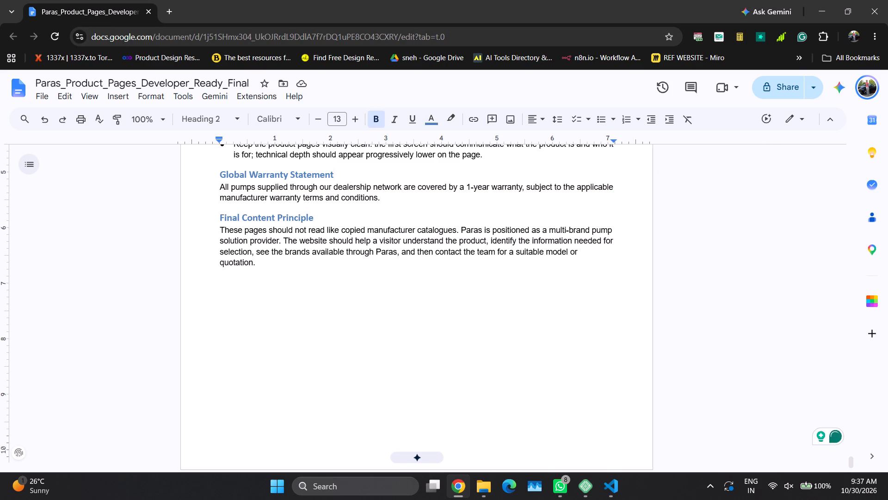
scroll(441, 237, "up", 8)
scroll(499, 247, "down", 1)
scroll(499, 247, "up", 6)
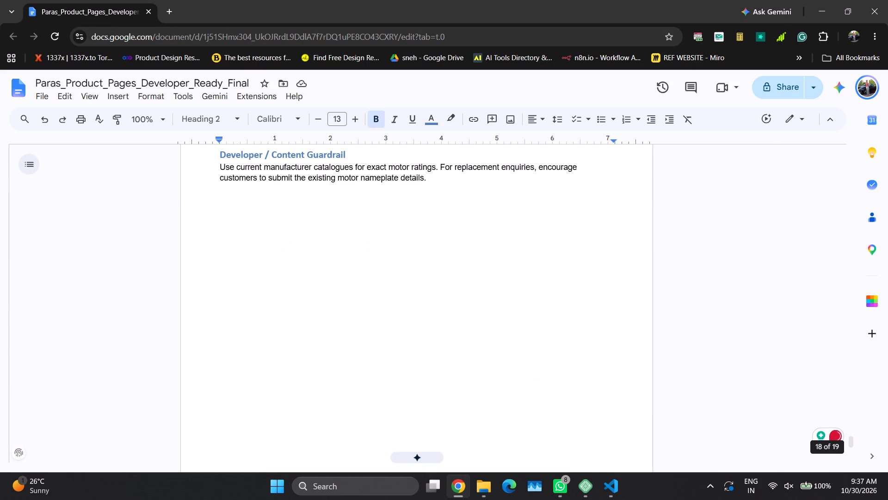
Close the browser and the Visual Studio Code windows.
left_click(887, 0)
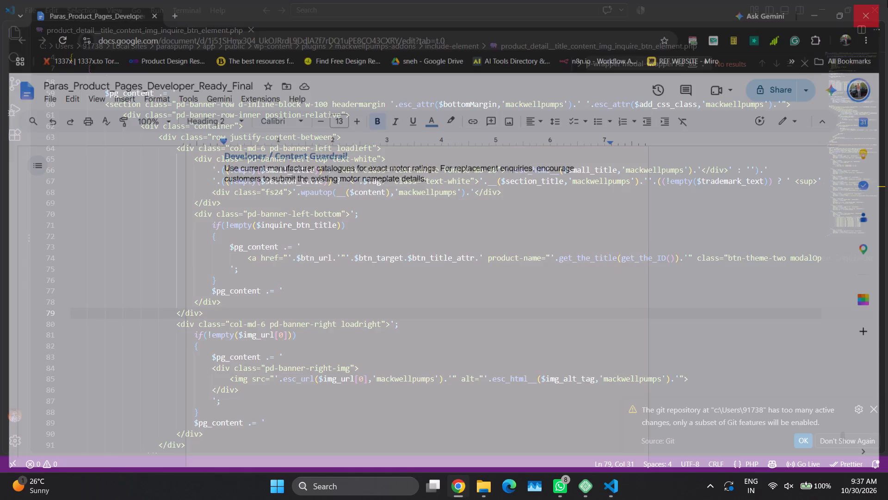
left_click(887, 0)
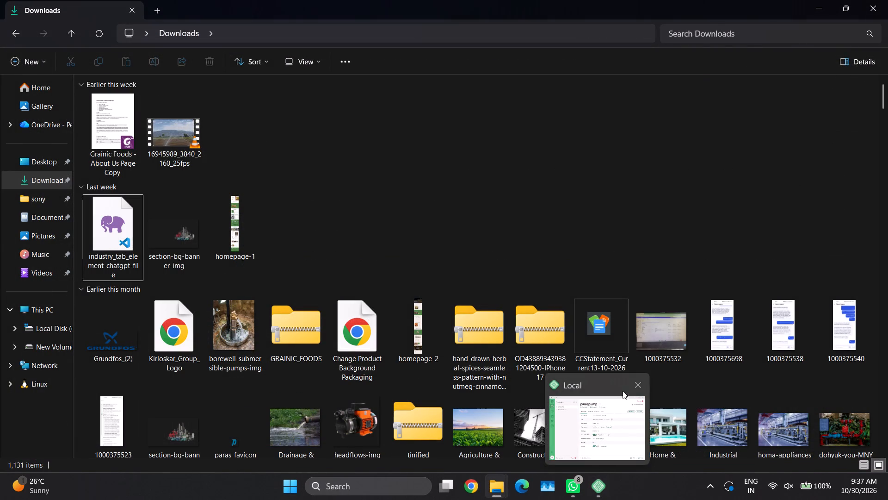
Quit Local and shut down all of its running sites.
left_click(634, 384)
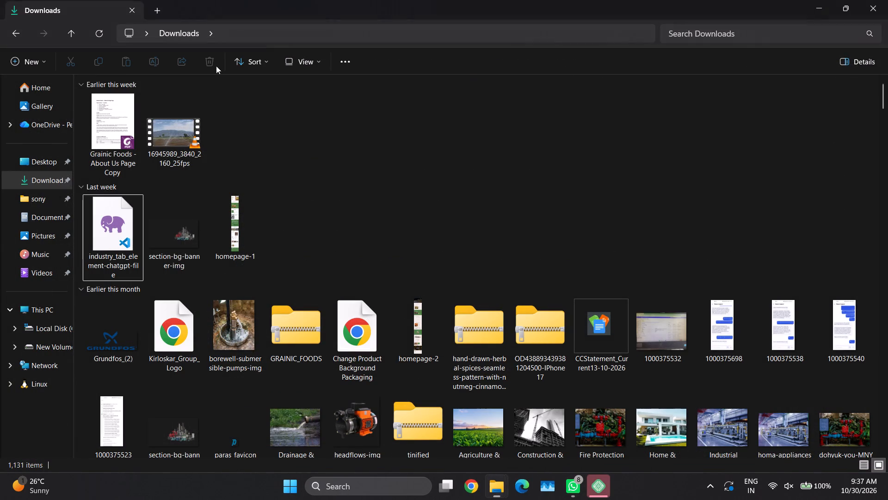
left_click(599, 485)
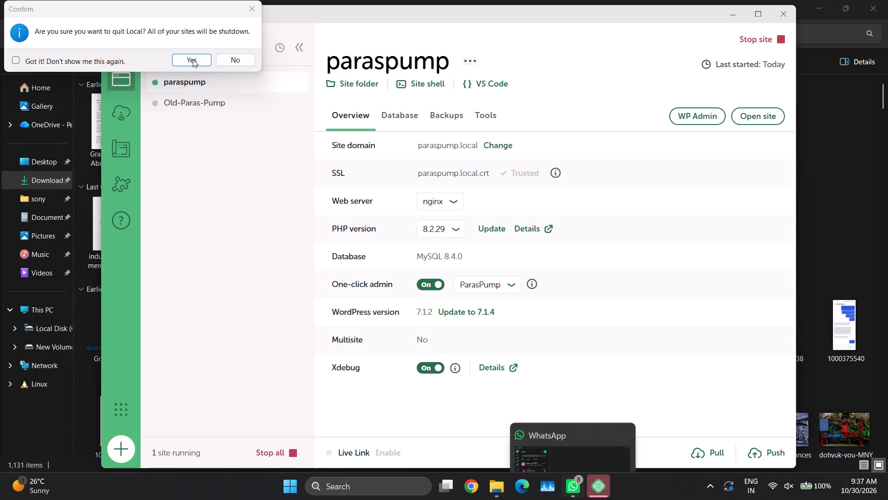
left_click(189, 56)
Close the Downloads and include-element File Explorer windows.
left_click(887, 0)
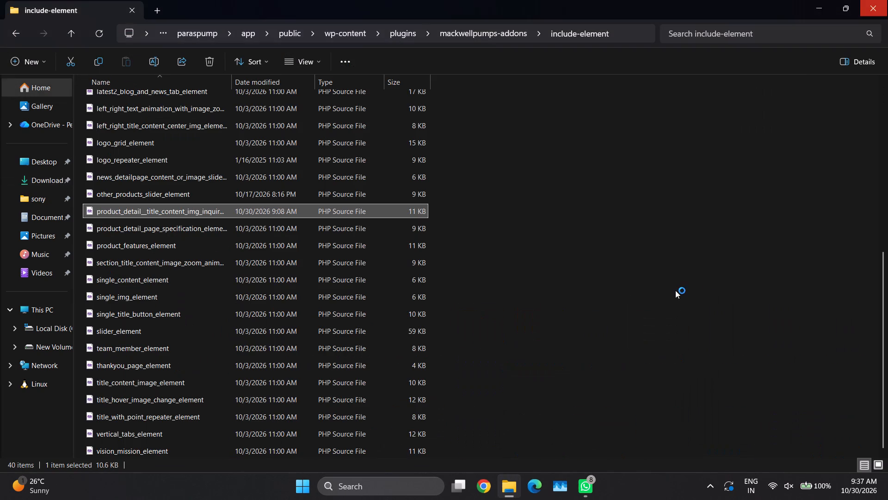
left_click(887, 0)
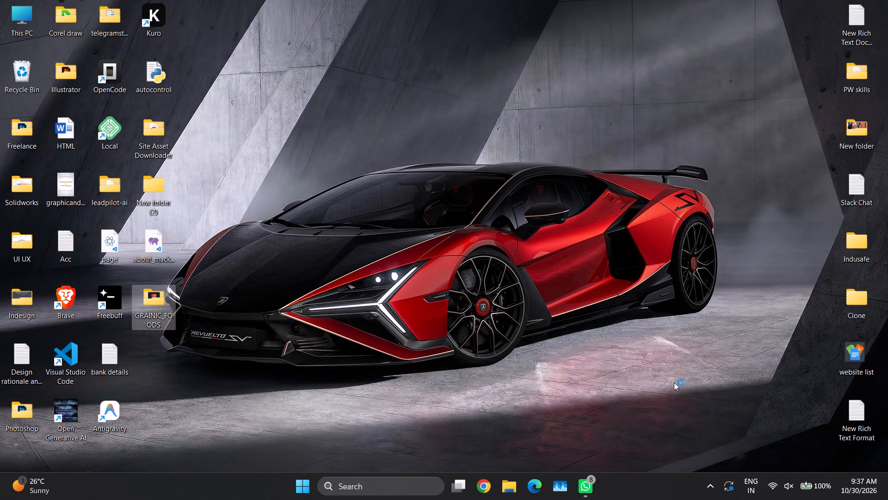
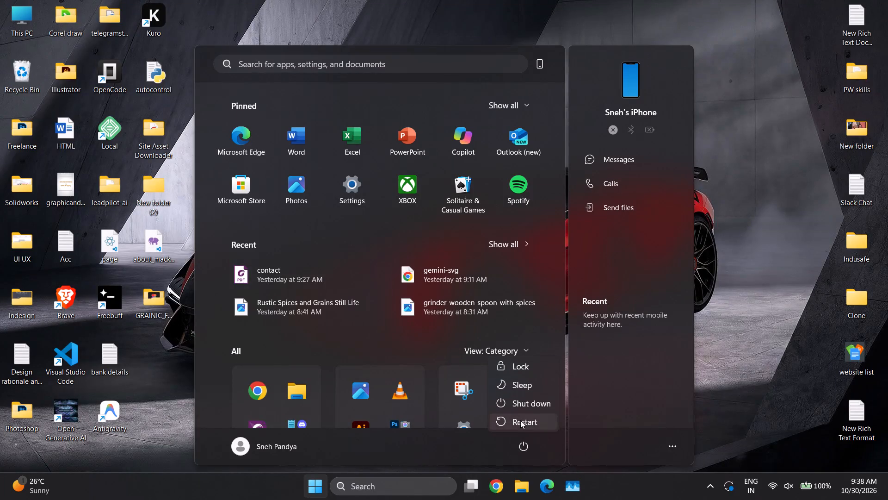
Shut down the computer.
left_click(521, 408)
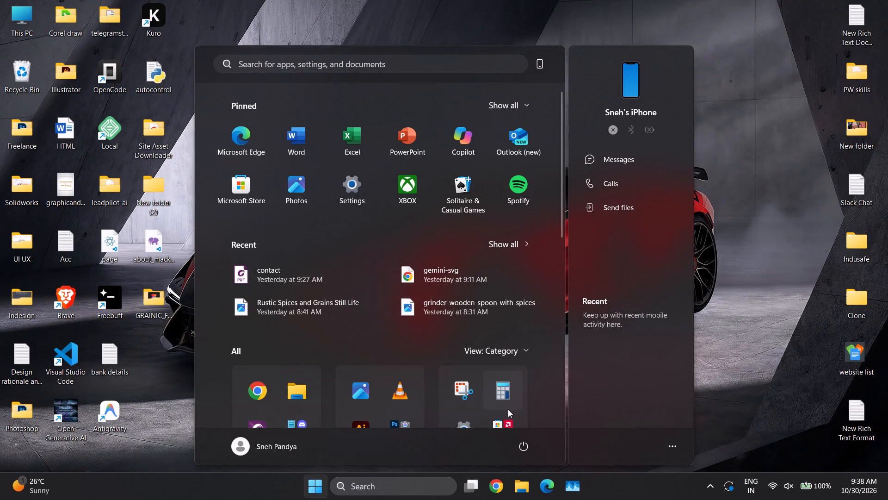